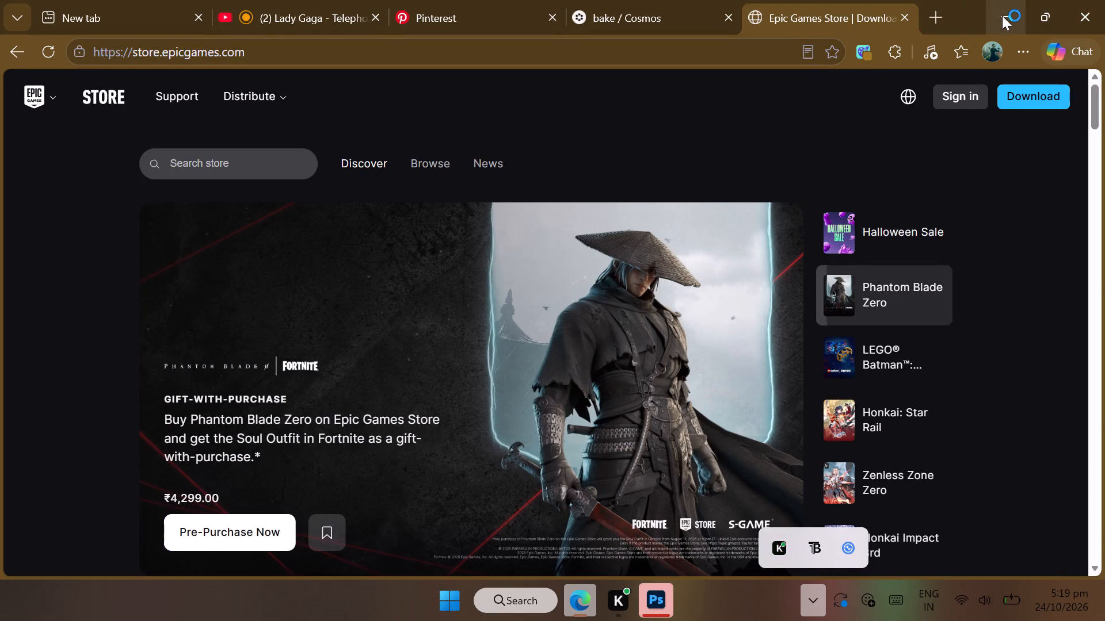
Switch to Photoshop and create a new 3000 x 3000 px, 300 ppi RGB document with a white background, named Untitled-24.
click(1001, 16)
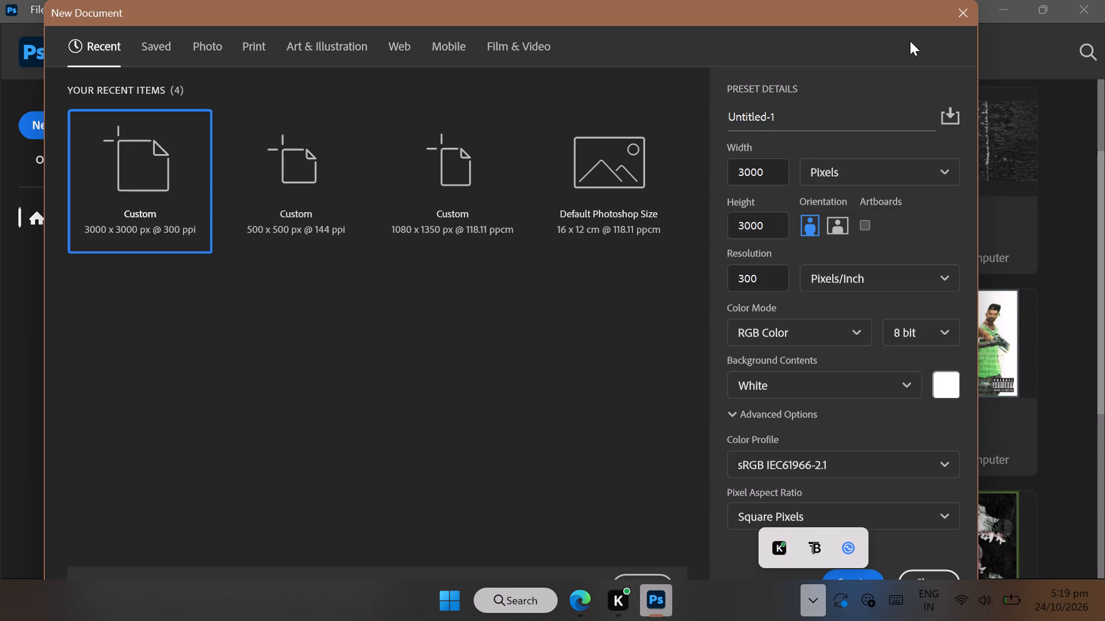
click(802, 126)
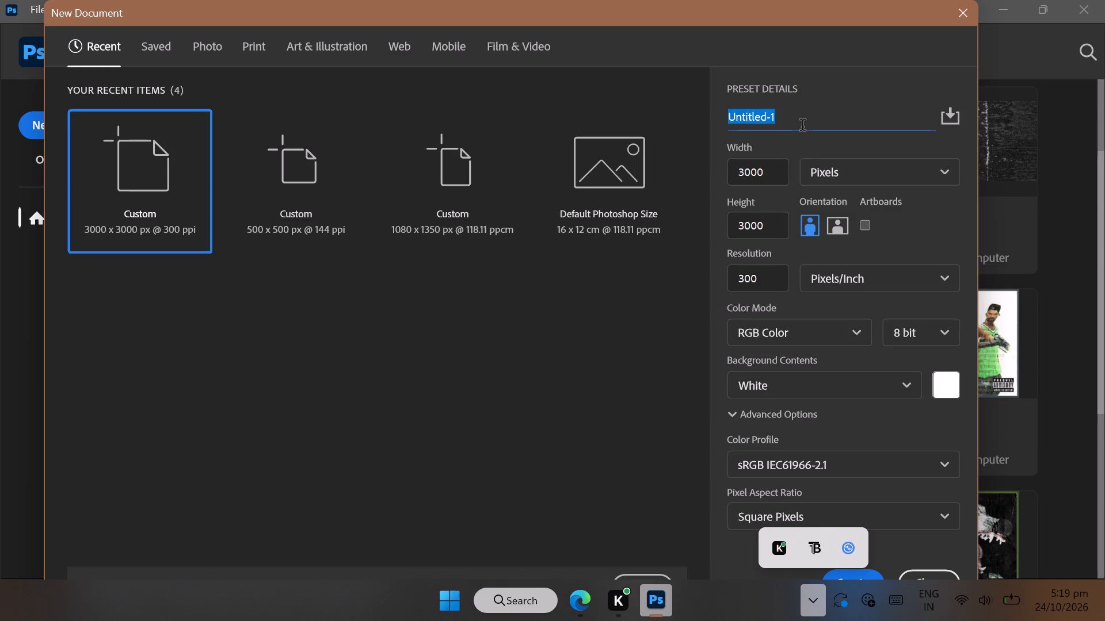
click(801, 126)
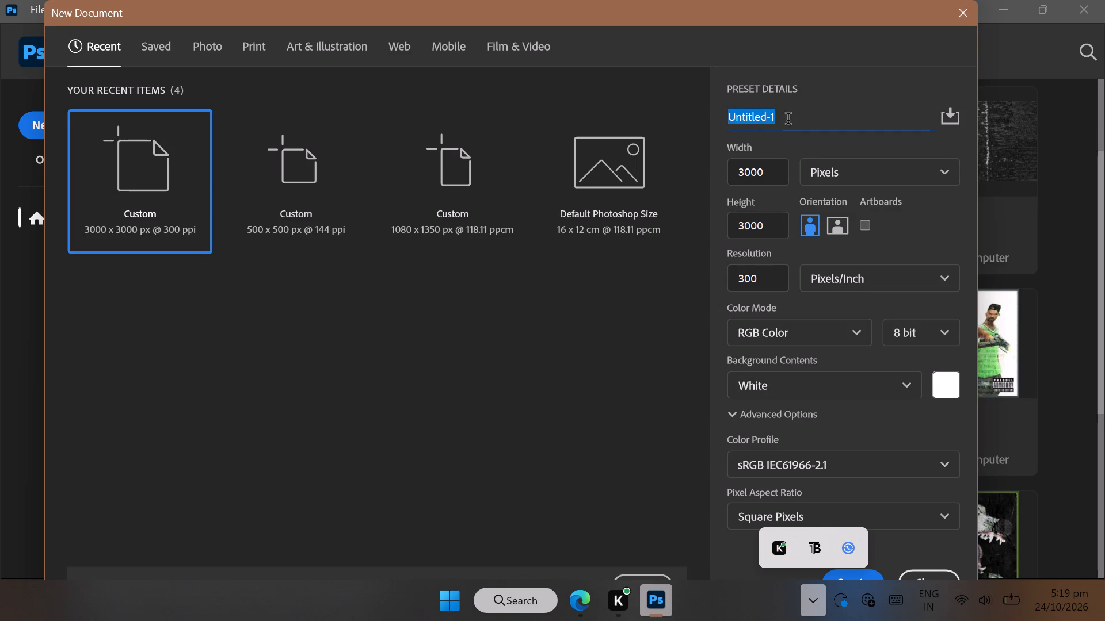
click(779, 121)
key(BackSpace)
text(24)
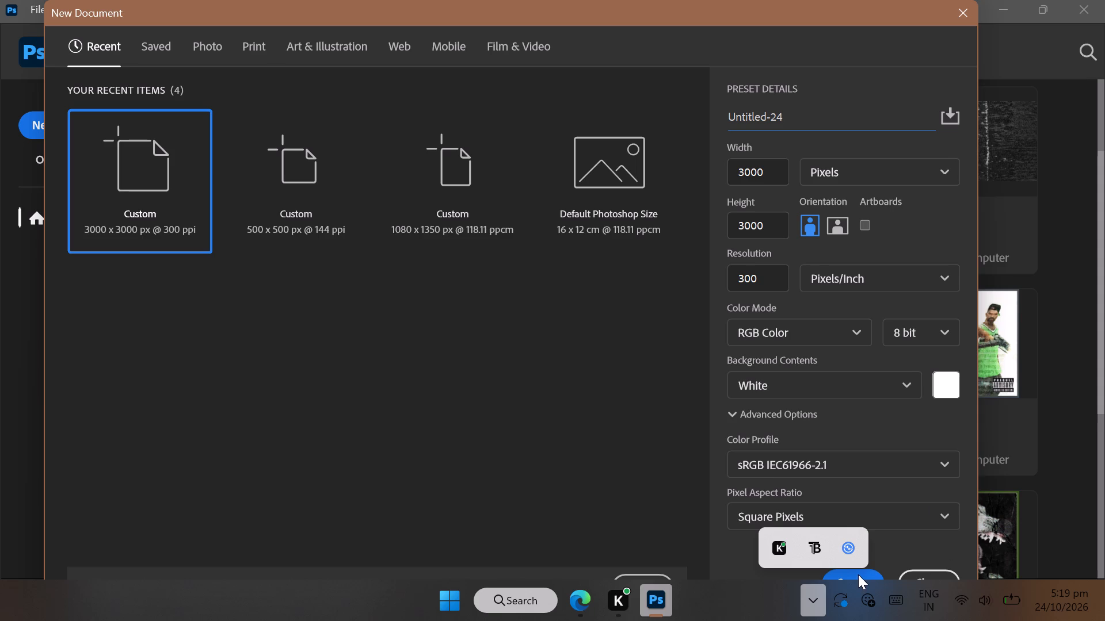
click(859, 575)
click(878, 575)
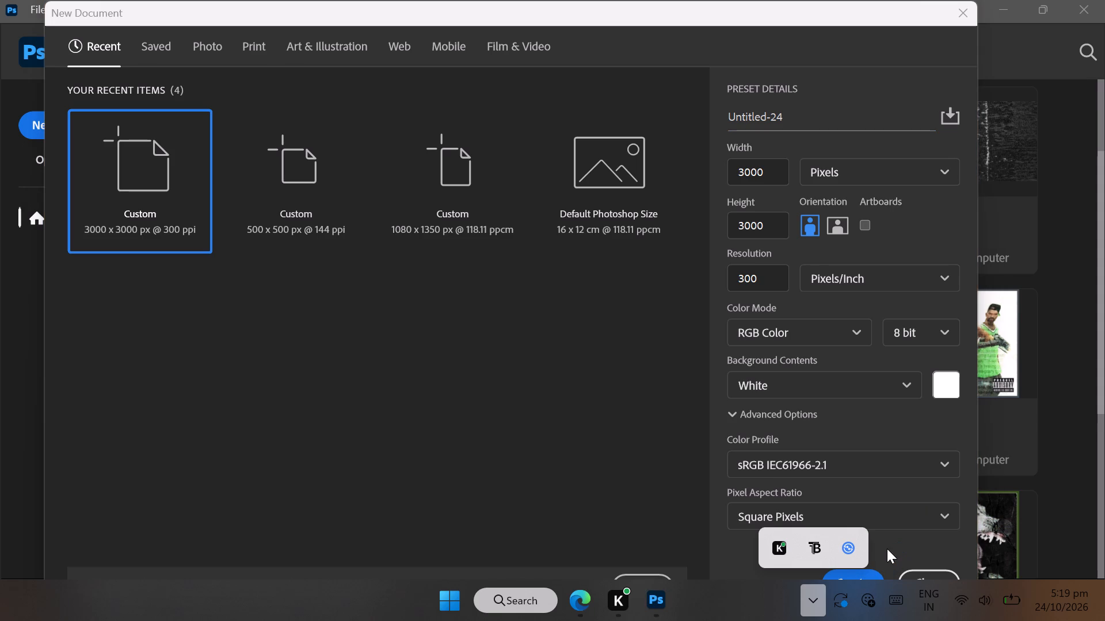
click(887, 549)
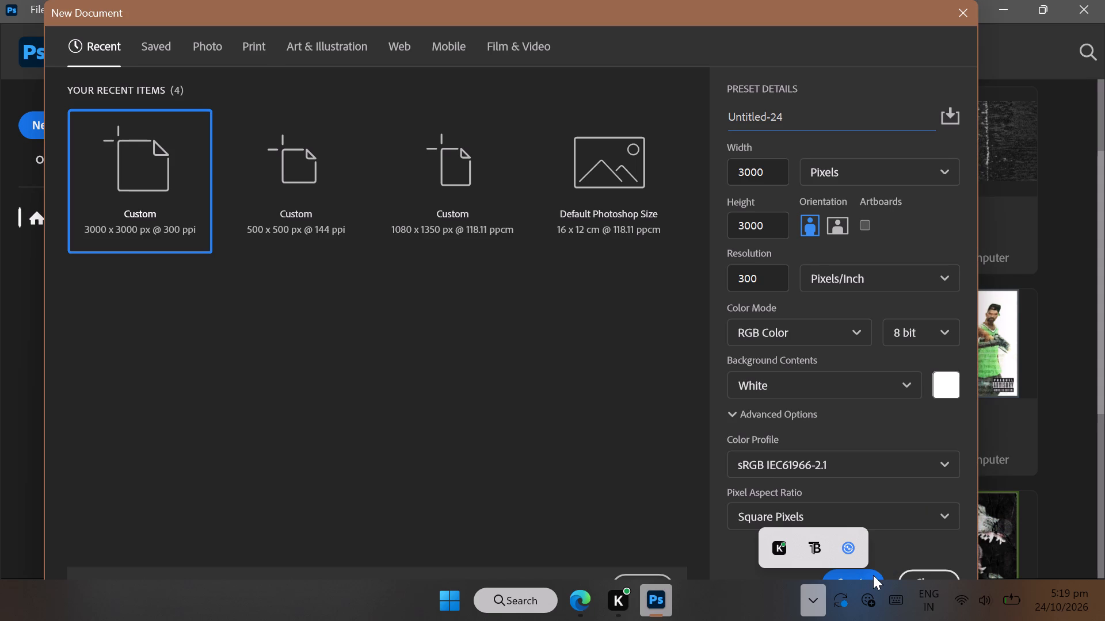
click(873, 575)
click(887, 557)
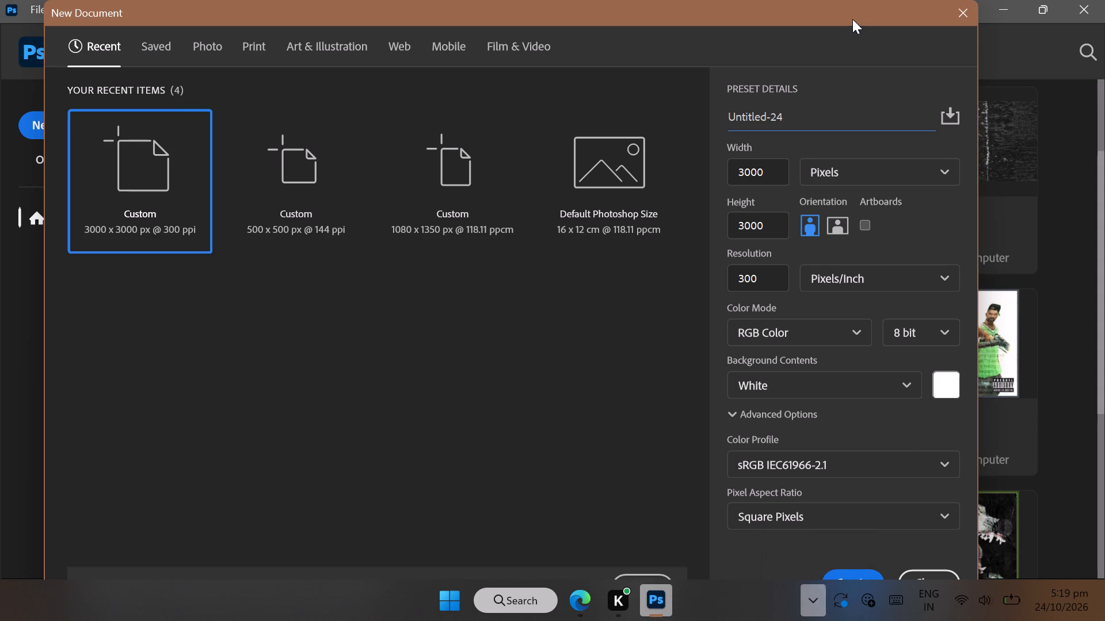
drag(852, 19, 855, 0)
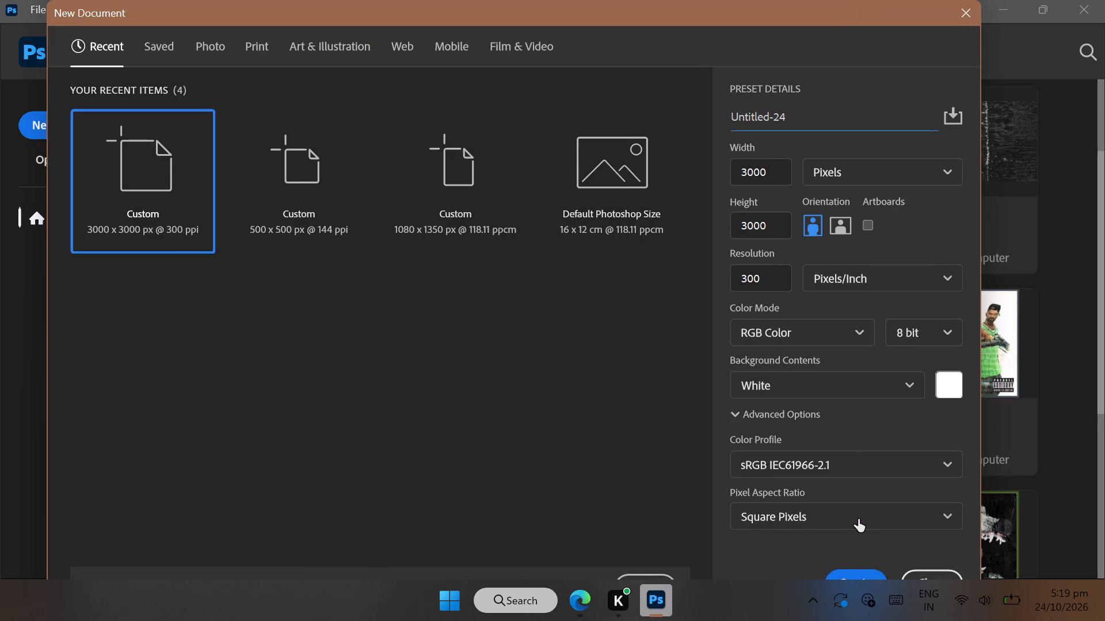
click(859, 573)
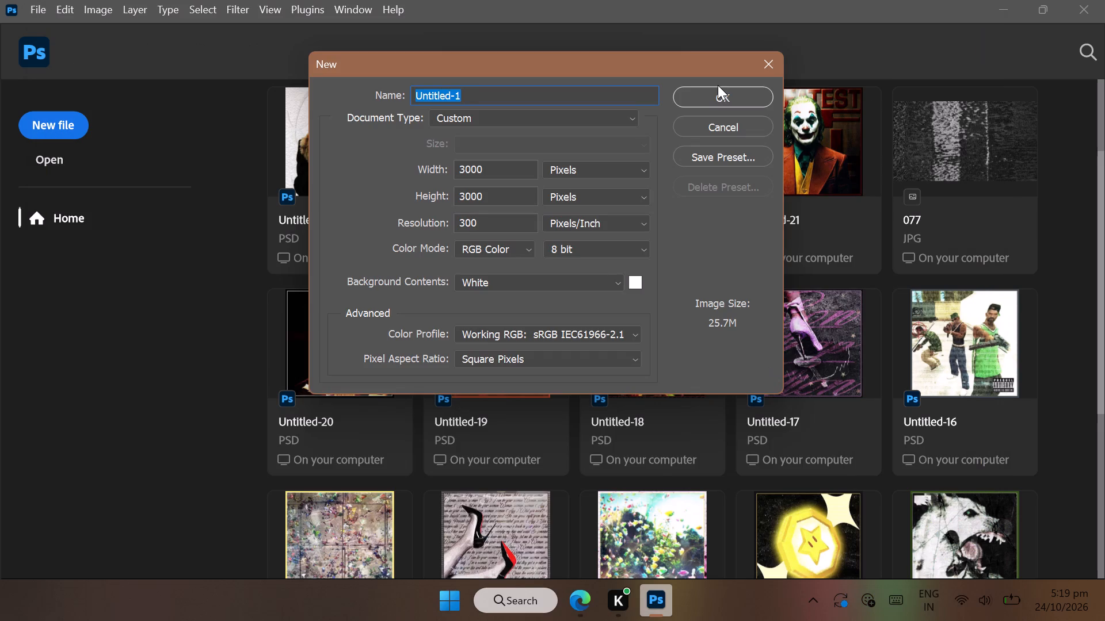
click(730, 132)
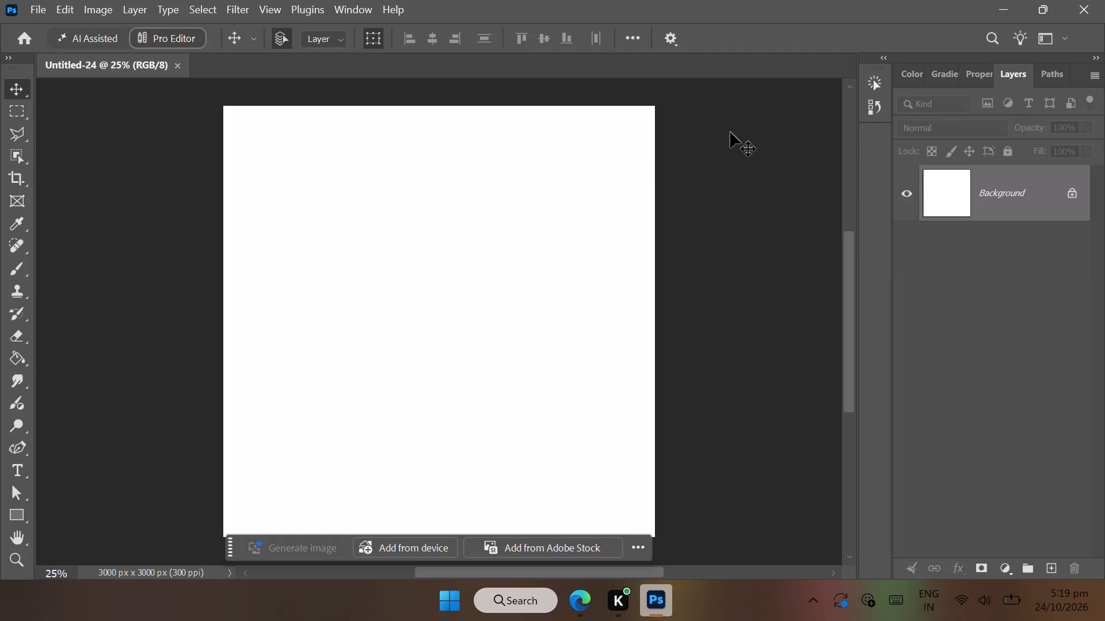
Unlock the Background layer so it becomes a regular editable layer.
click(1069, 193)
click(1006, 216)
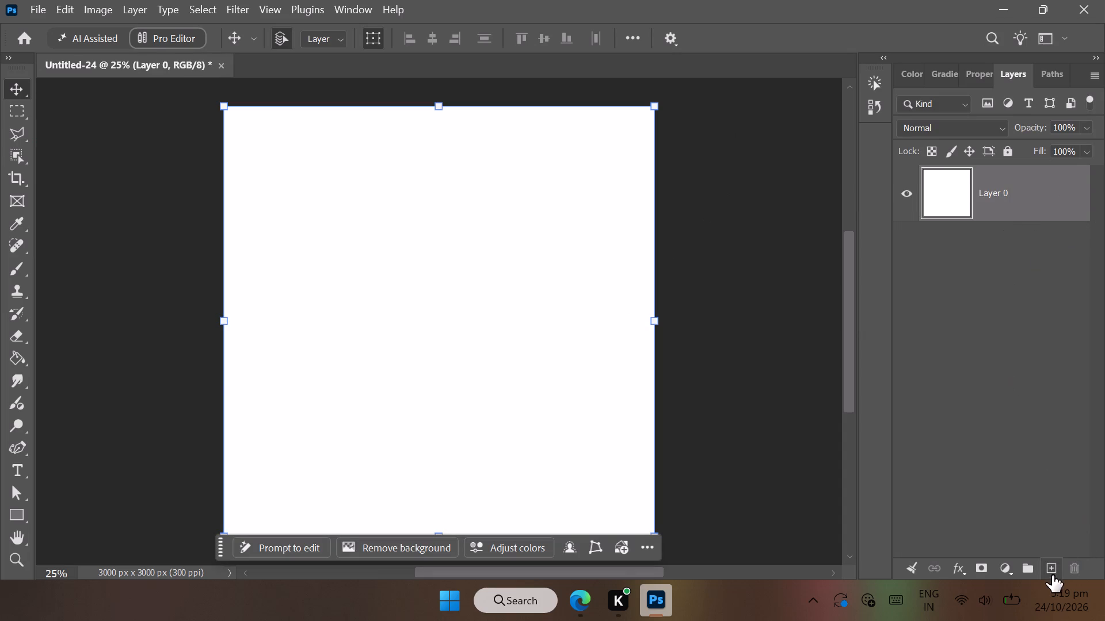
Switch to the Edge browser and close the Epic Games Store and Cosmos pages.
click(588, 610)
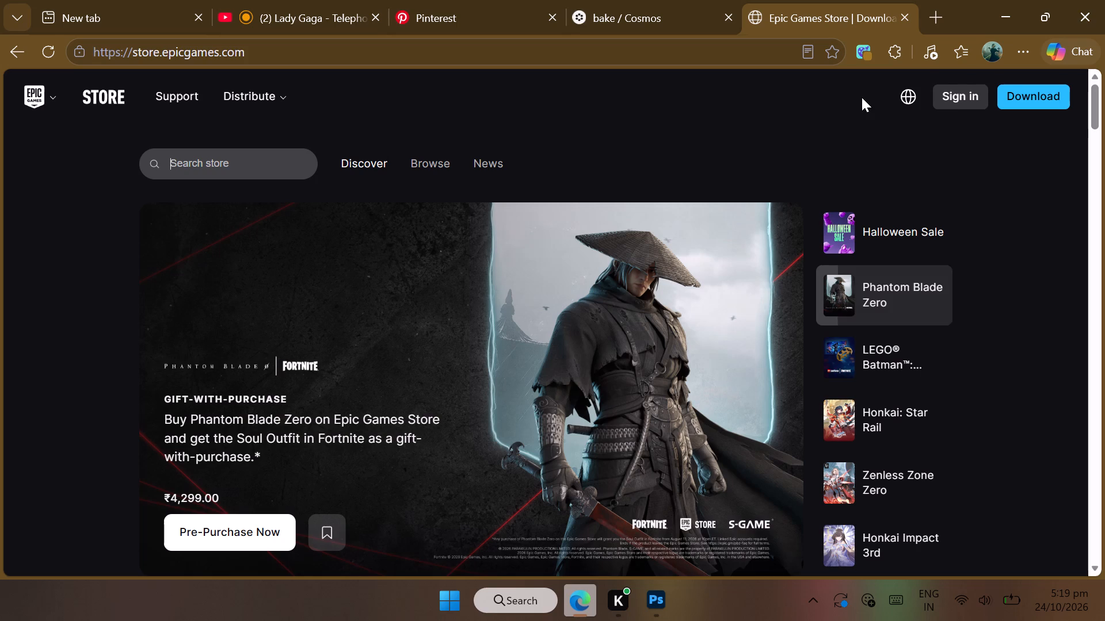
click(909, 16)
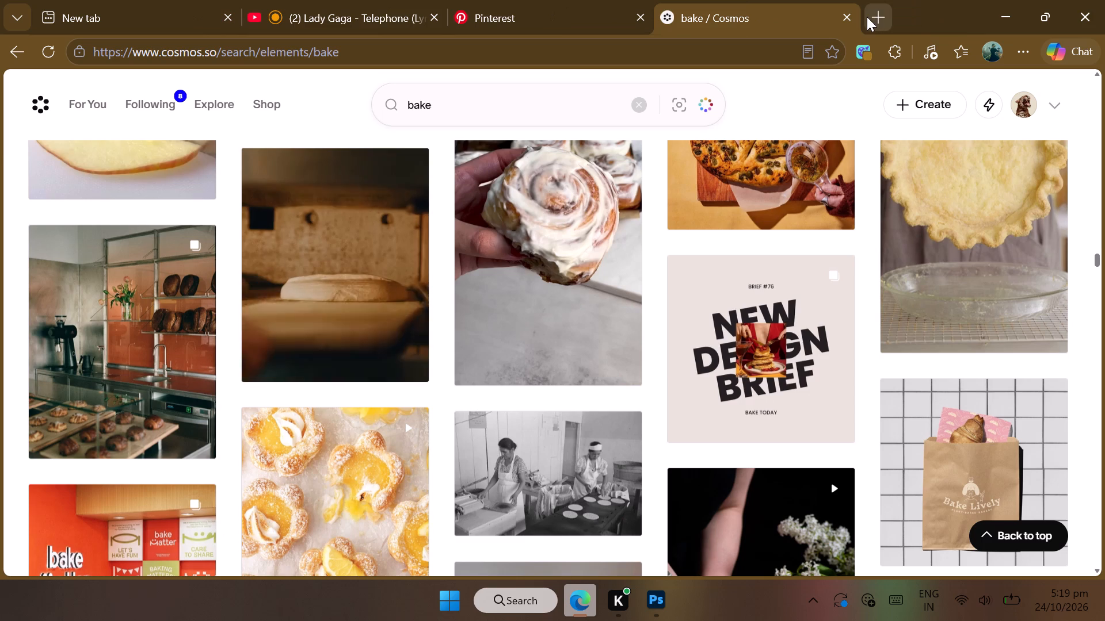
click(847, 17)
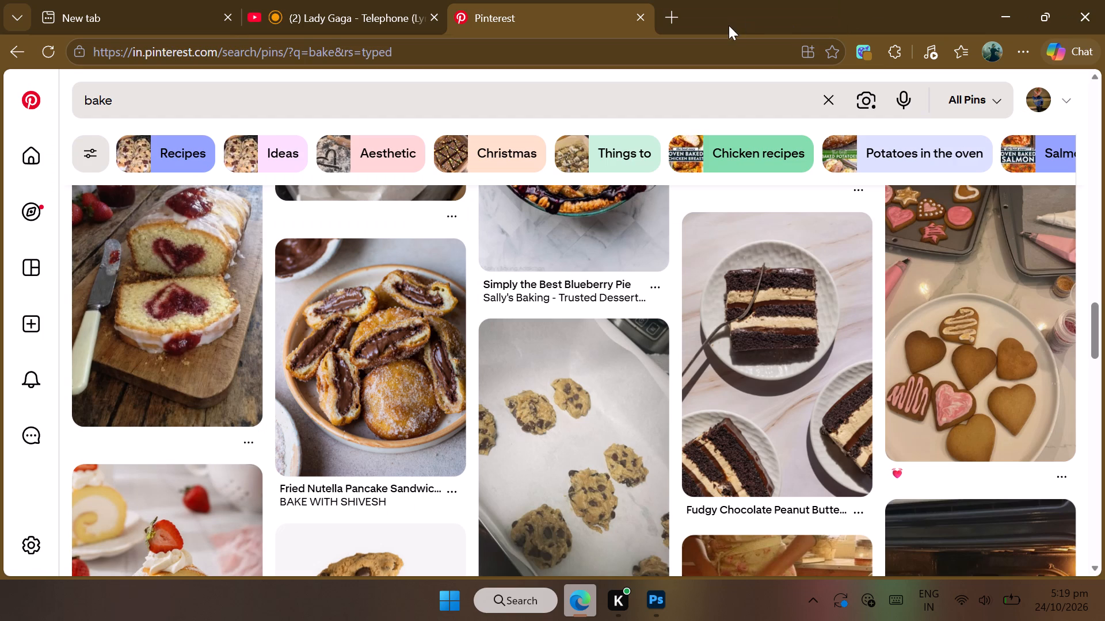
Place the downloaded image 820499625889891733.jpg from the browser's downloads into the Photoshop document.
click(1023, 43)
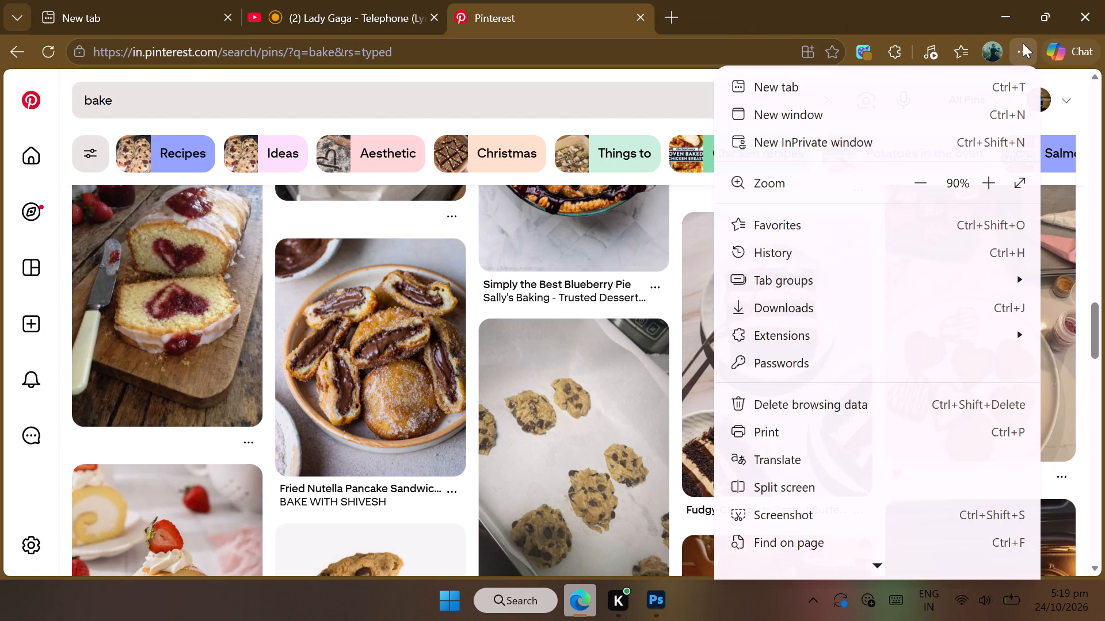
click(884, 301)
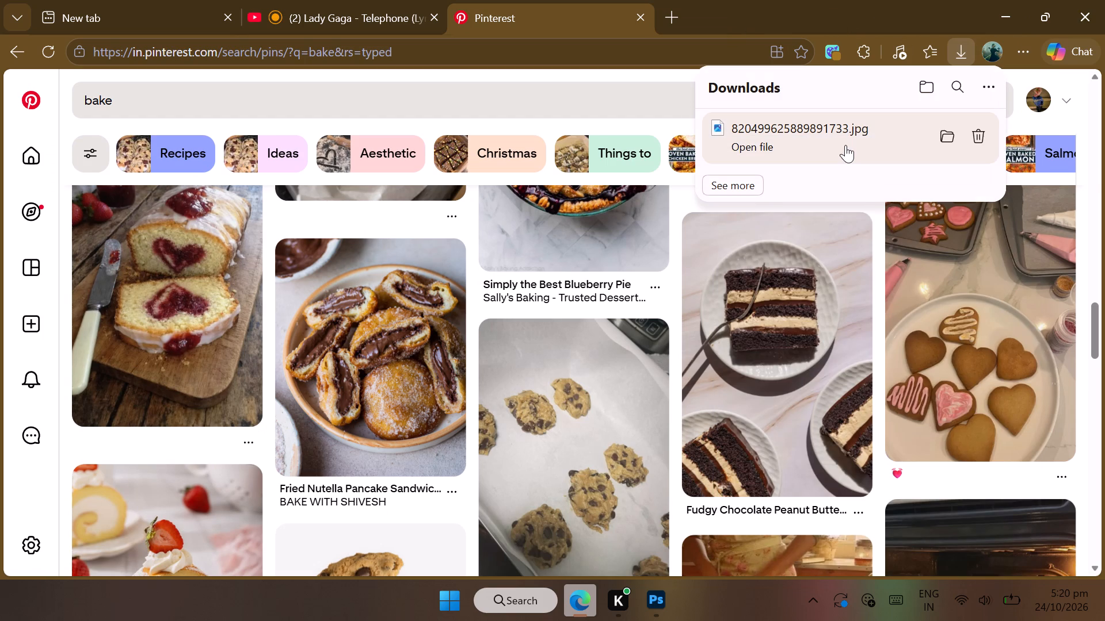
drag(845, 145, 652, 603)
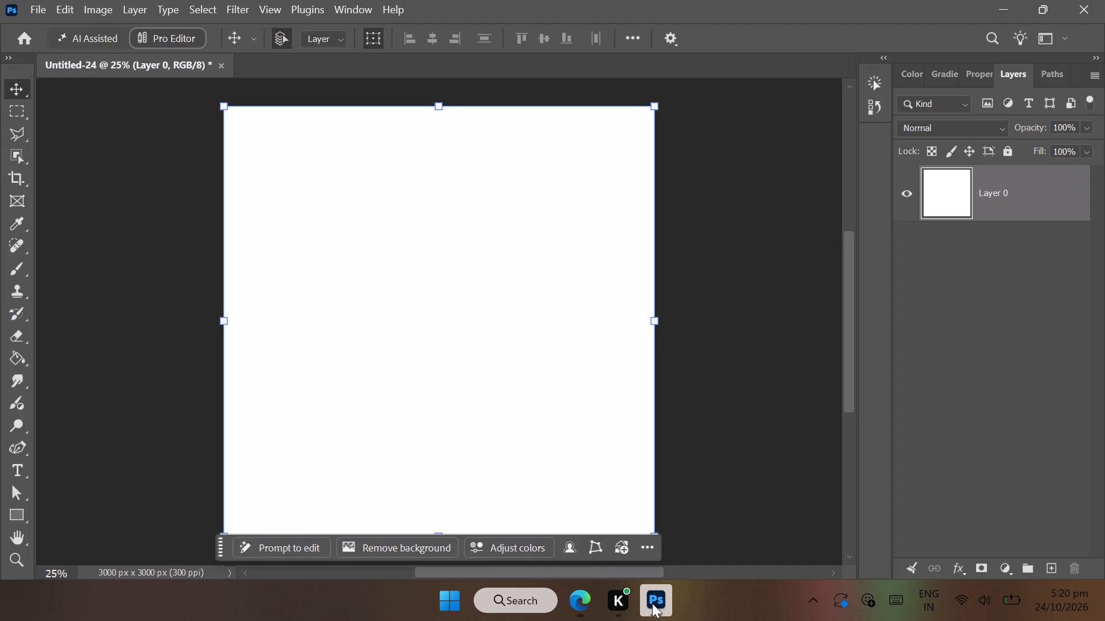
drag(652, 603, 478, 415)
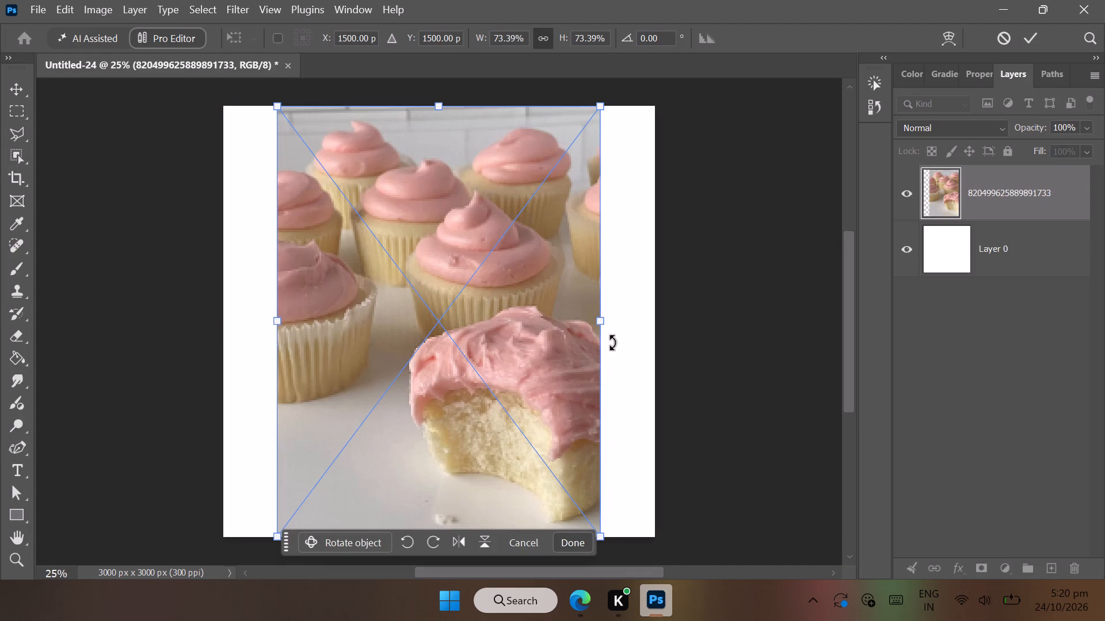
Scale the cupcake photo to about 97.83% to span the canvas width, shift it down to Y 1848 px, and apply the transform.
drag(601, 315, 630, 315)
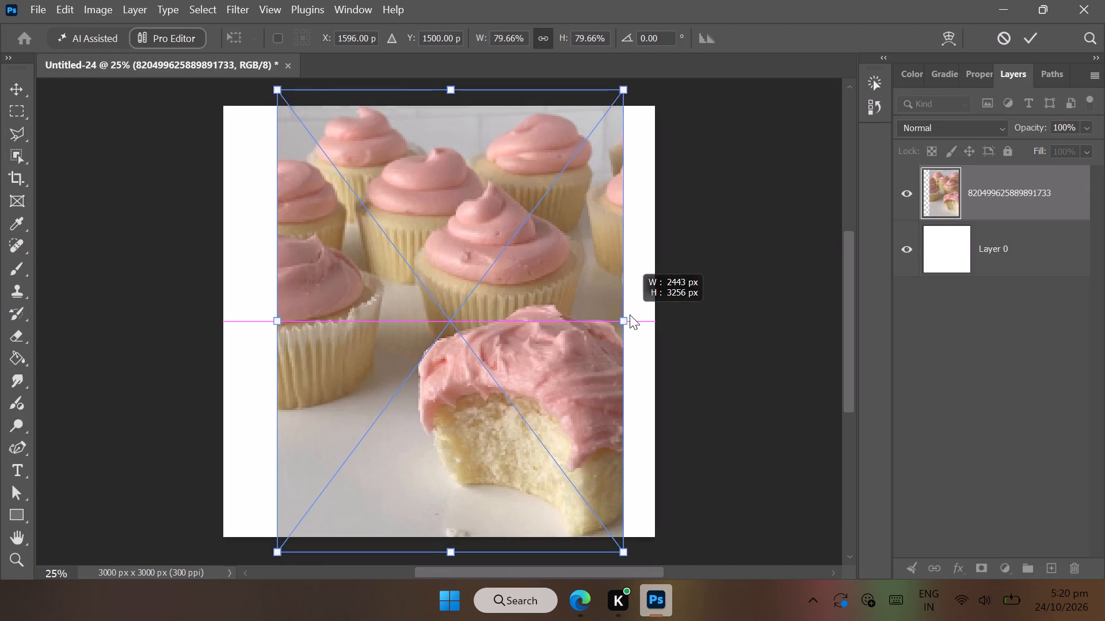
drag(630, 315, 656, 315)
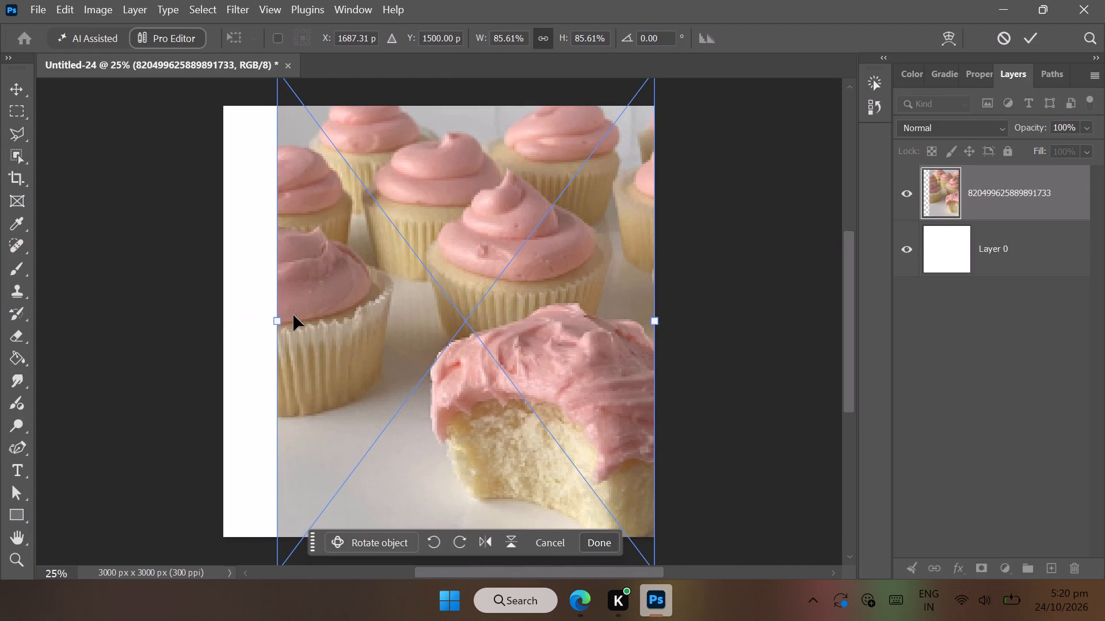
drag(281, 319, 231, 318)
drag(409, 300, 411, 324)
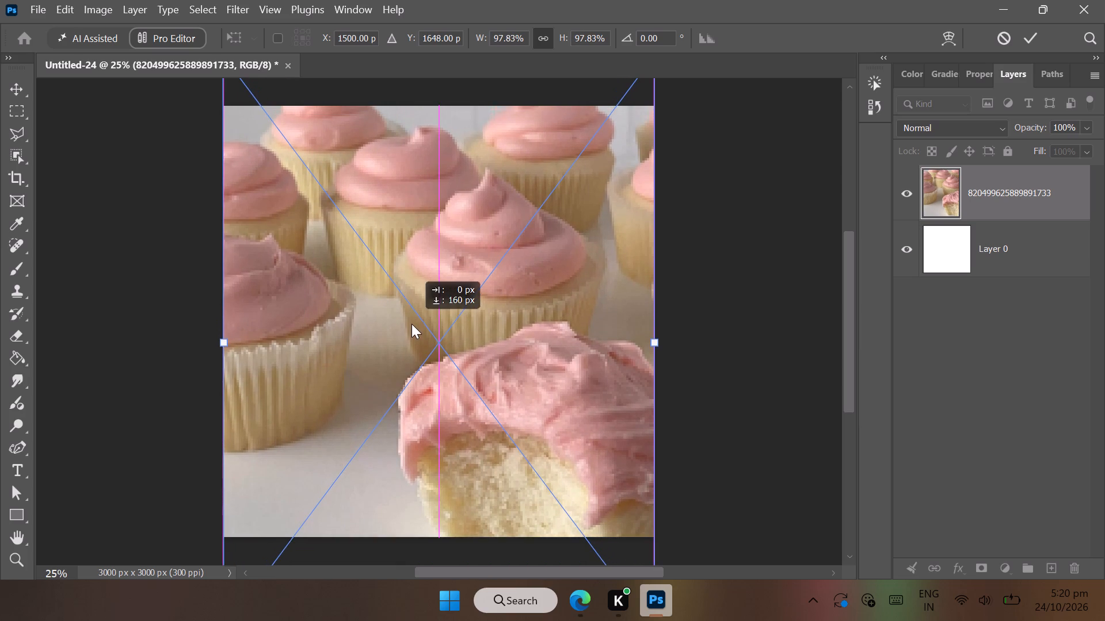
drag(411, 324, 417, 347)
click(417, 347)
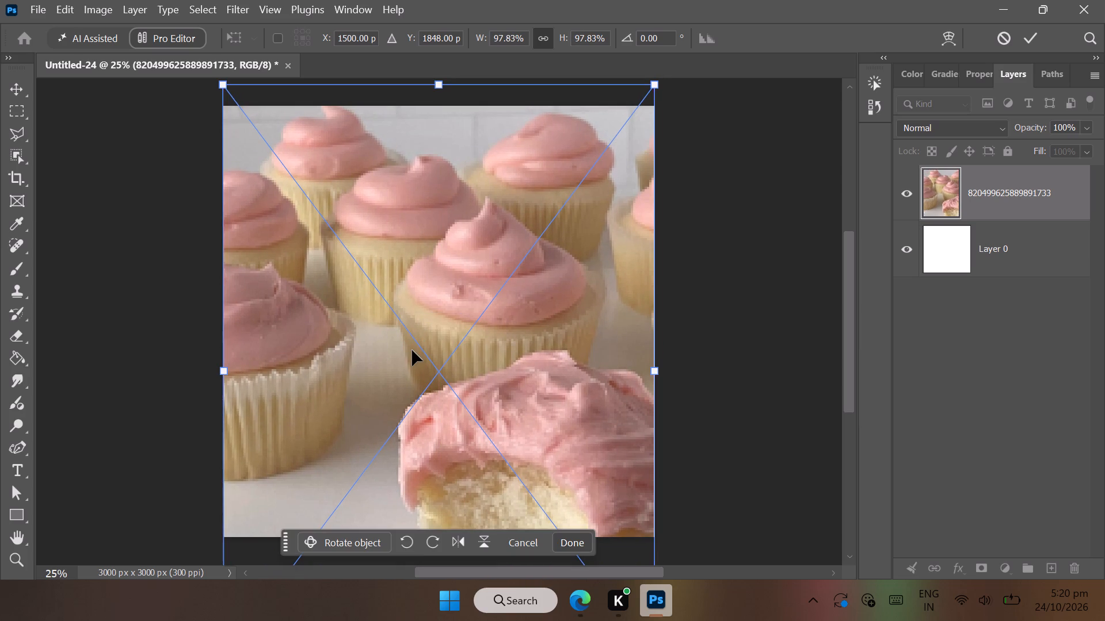
click(581, 546)
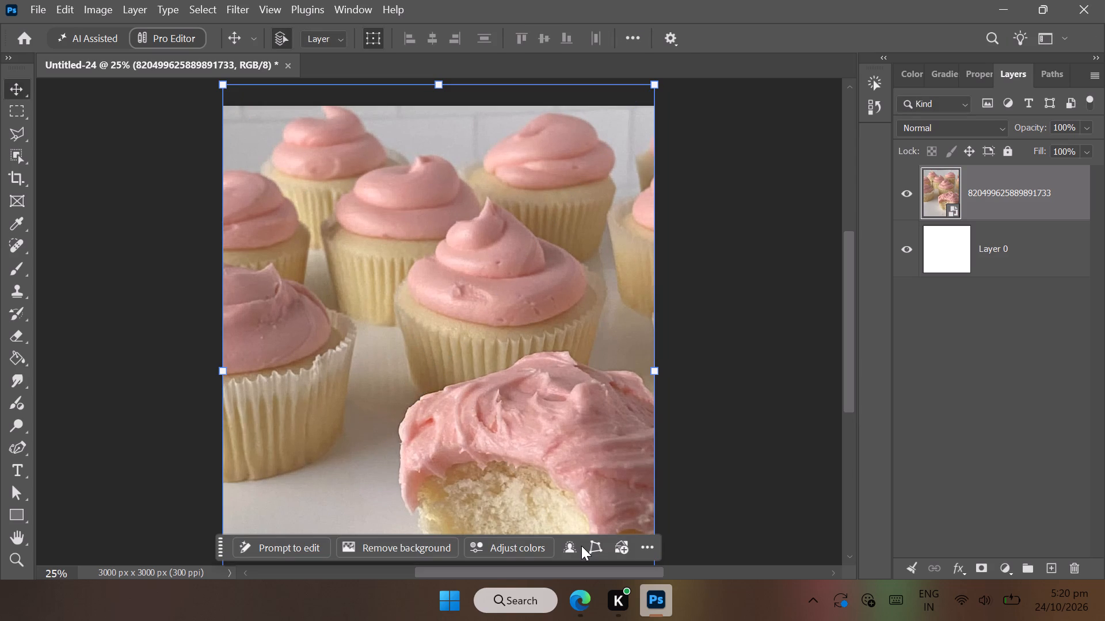
Rasterize the placed cupcake photo layer and leave no layer selected.
click(931, 508)
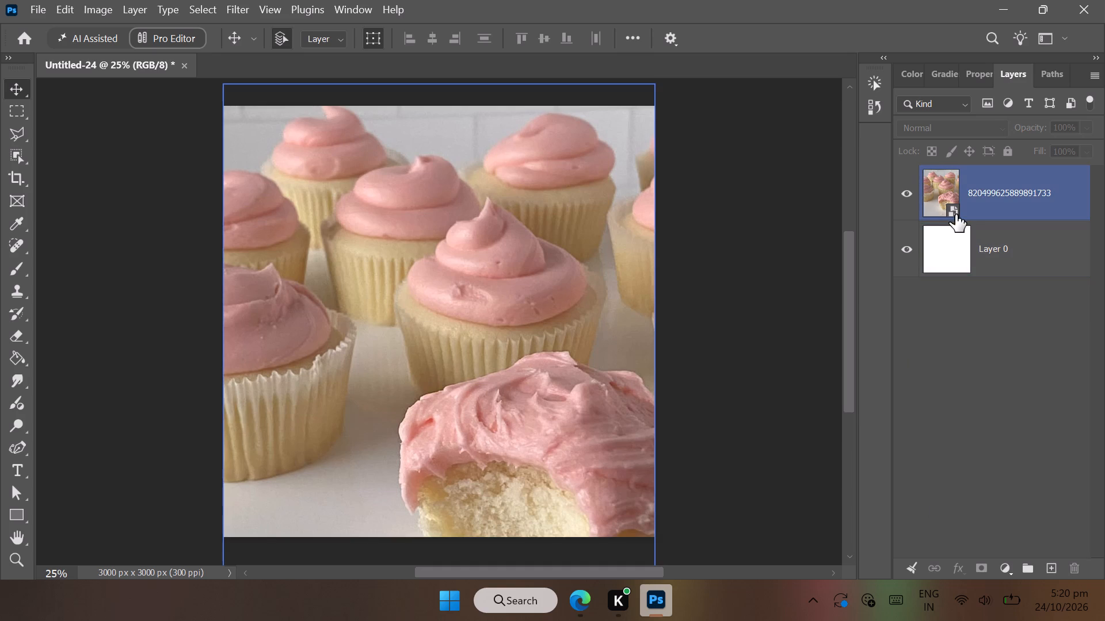
right_click(955, 214)
click(942, 532)
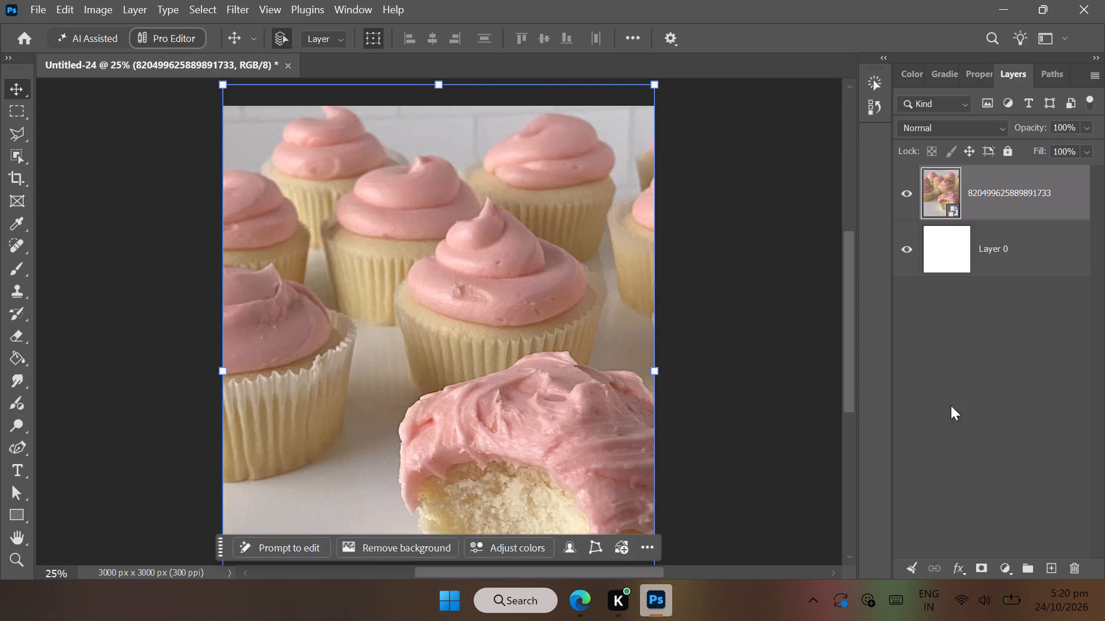
right_click(1024, 212)
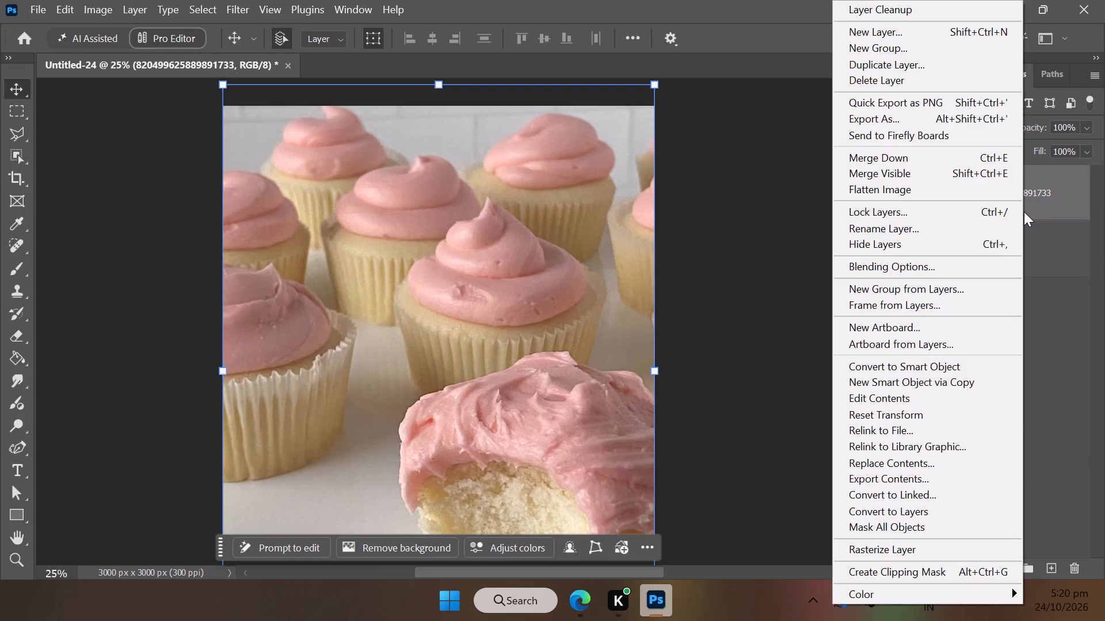
click(866, 555)
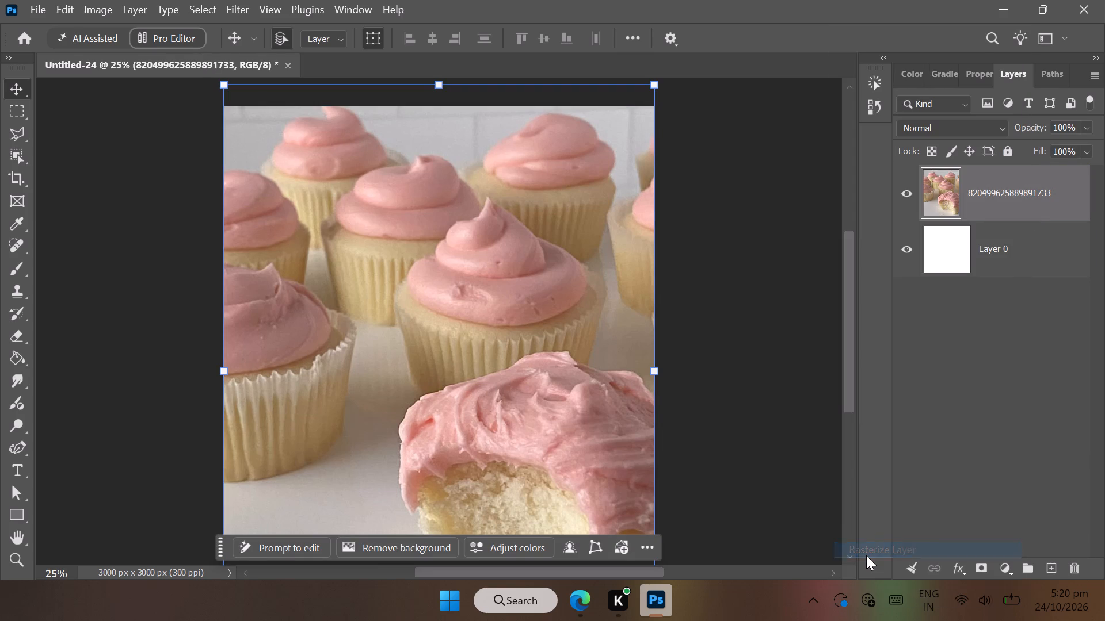
click(921, 512)
Switch to the YouTube page in Edge and start the suggested mix "ADÉLA - Ain't In LA (Live) | Spotify RADAR".
click(578, 597)
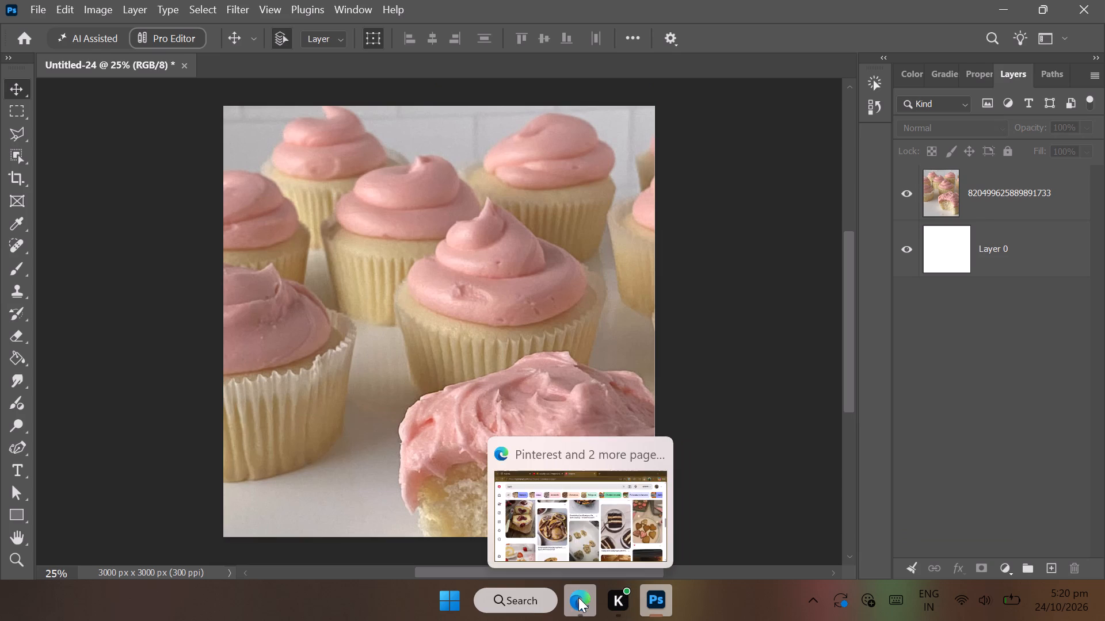
click(395, 14)
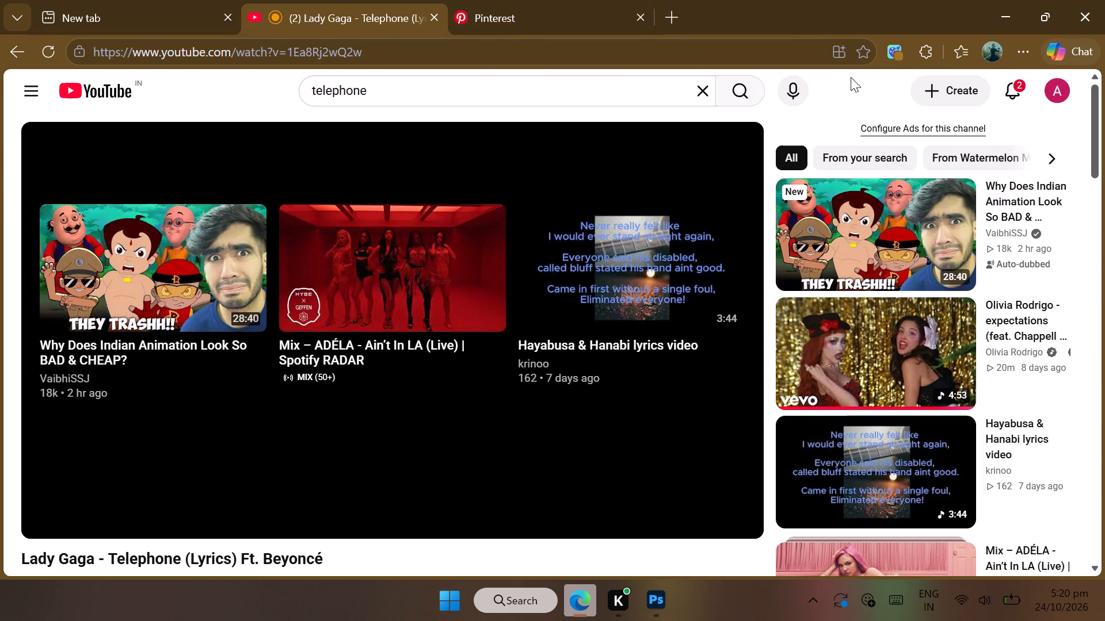
scroll(748, 331, down, 1)
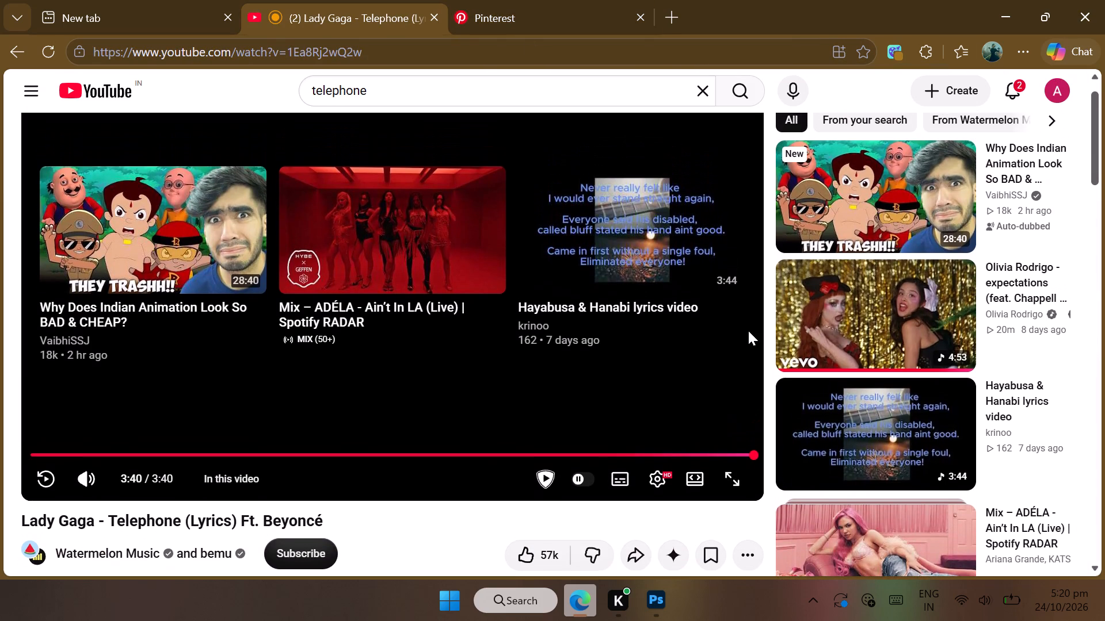
click(329, 252)
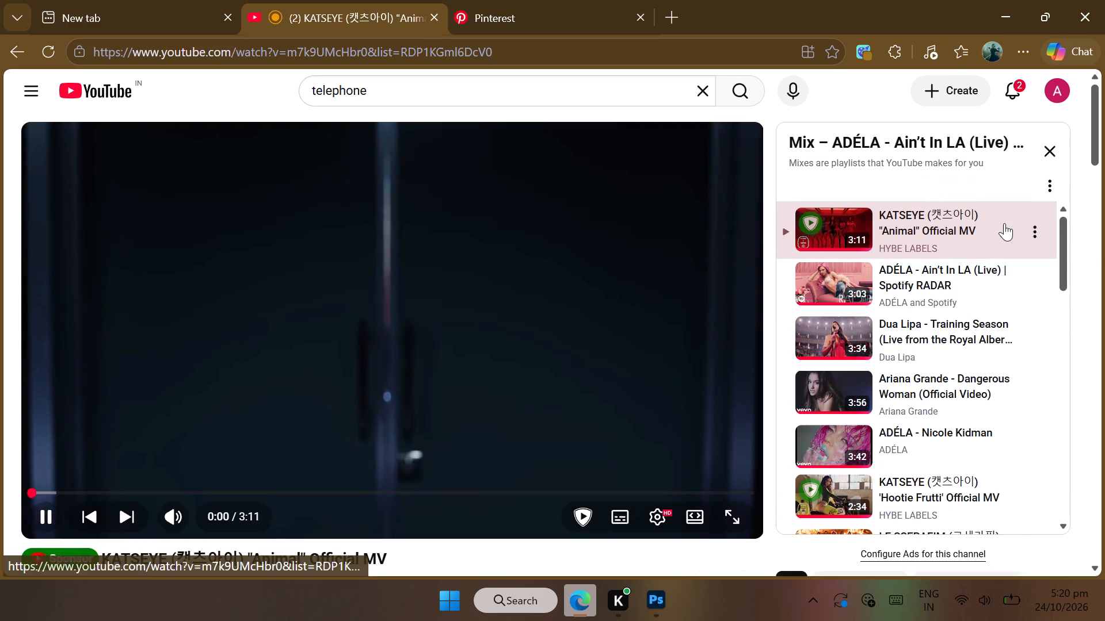
Return to Photoshop, marquee-select the whole 3000 x 3000 px canvas, and cut and paste that area of the cupcake photo onto a new layer.
click(1002, 30)
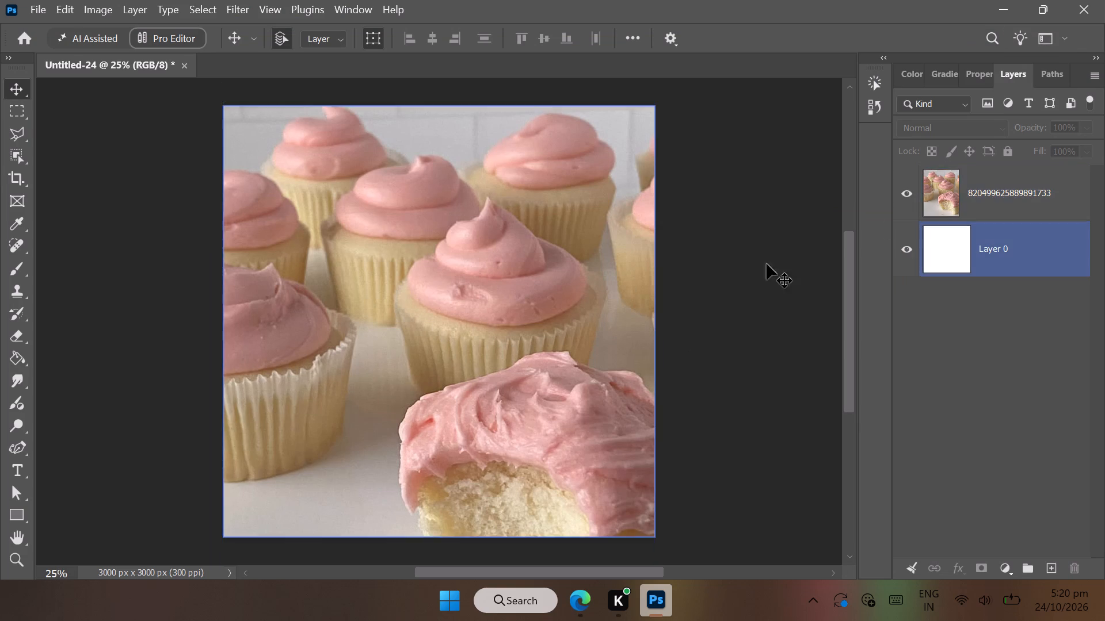
click(10, 113)
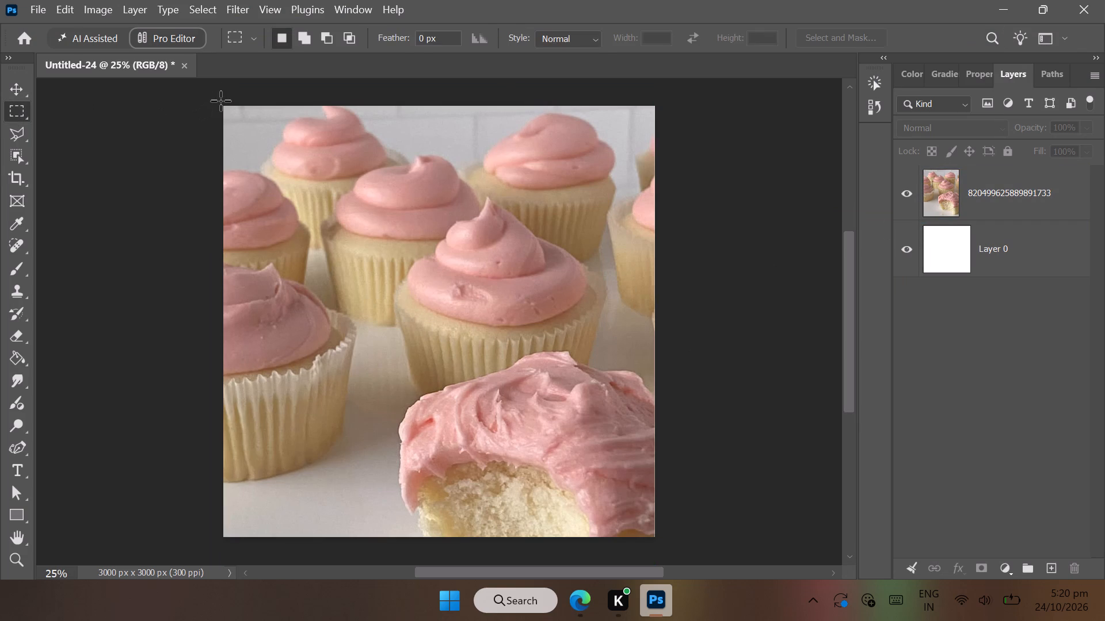
drag(220, 101, 688, 534)
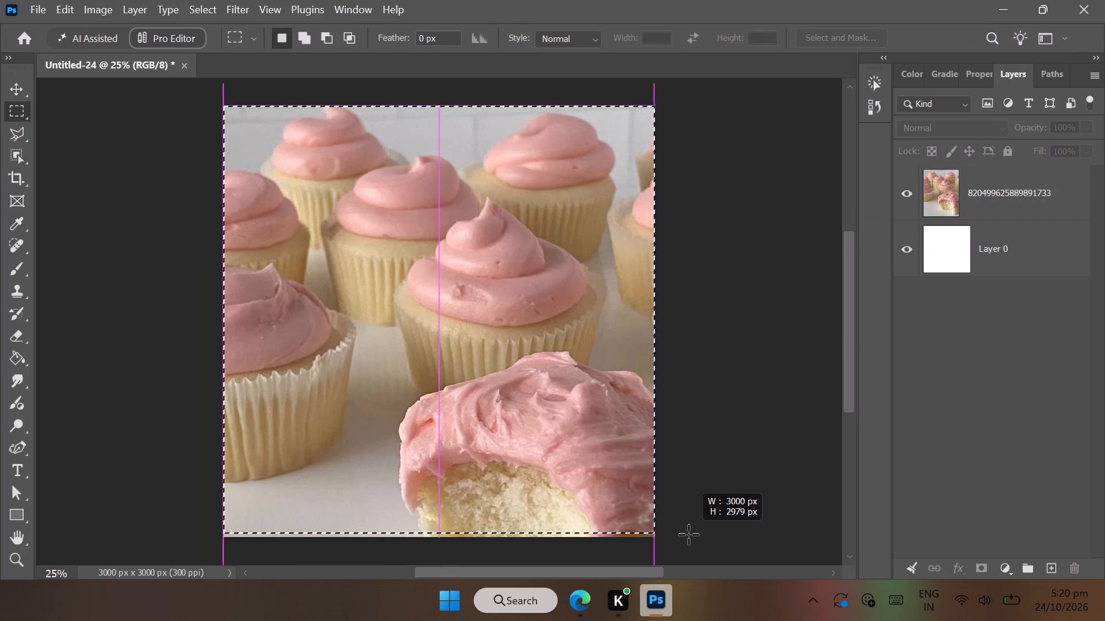
drag(688, 534, 688, 539)
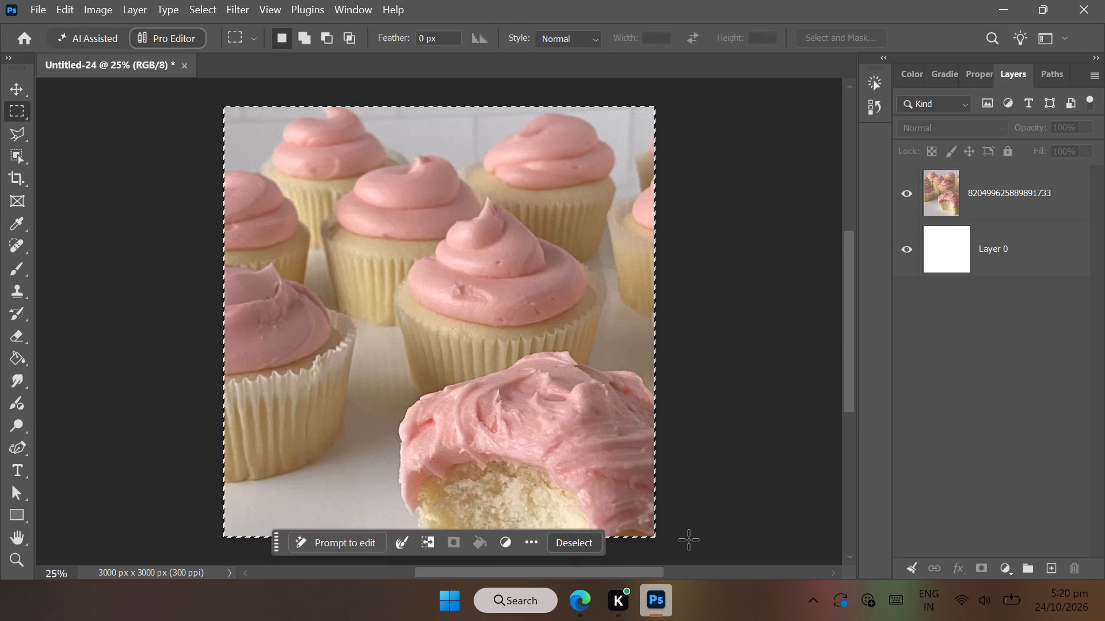
key(ctrl+x)
key(ctrl+v)
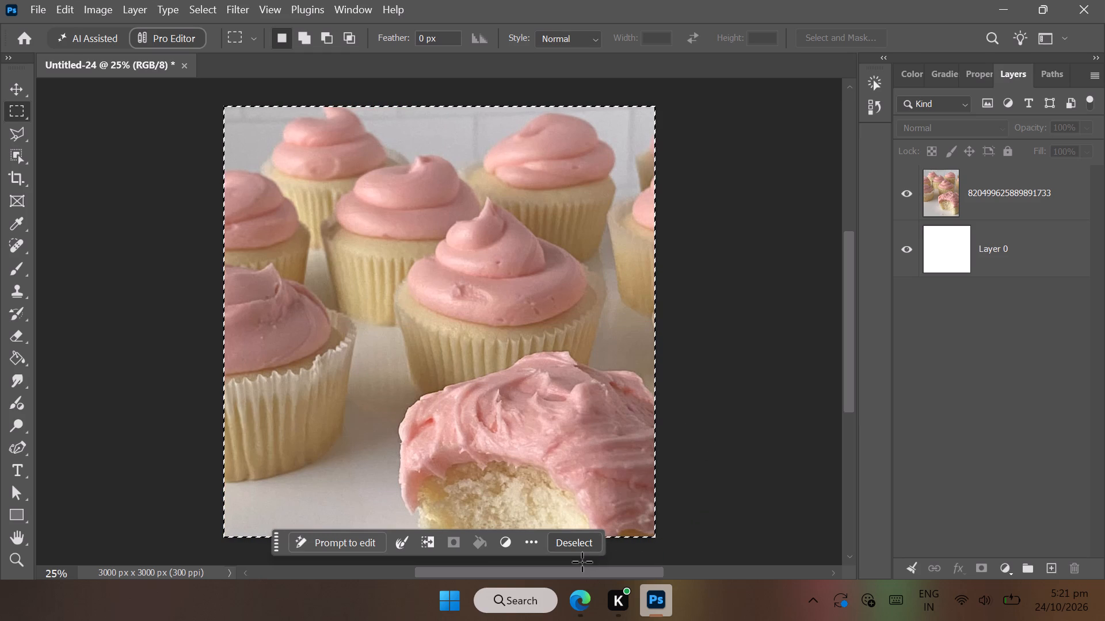
click(984, 202)
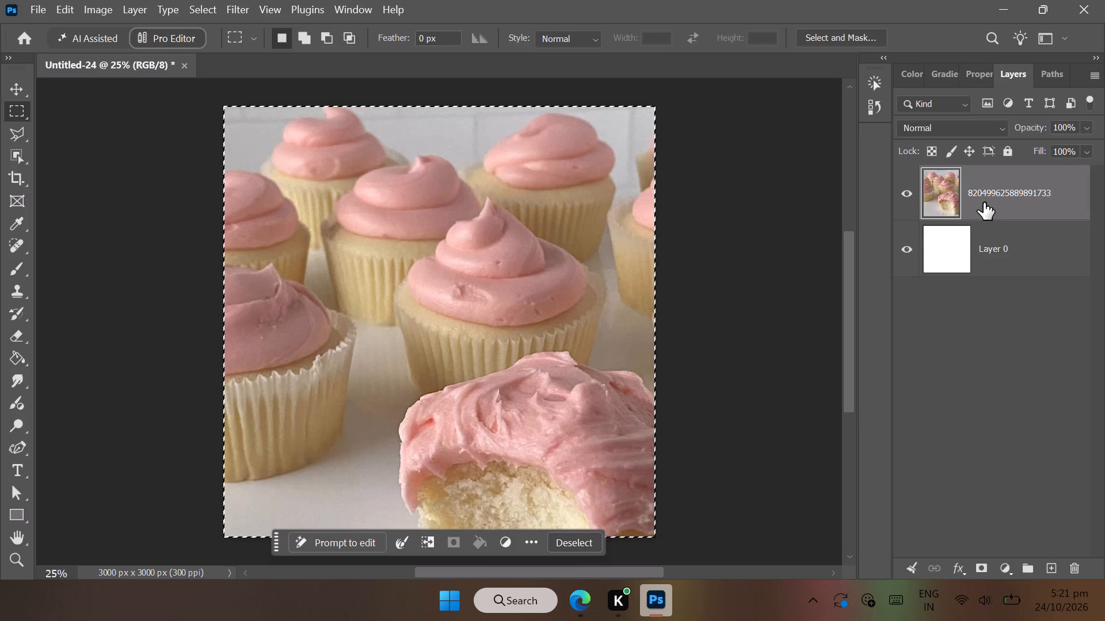
key(ctrl+x)
key(ctrl+v)
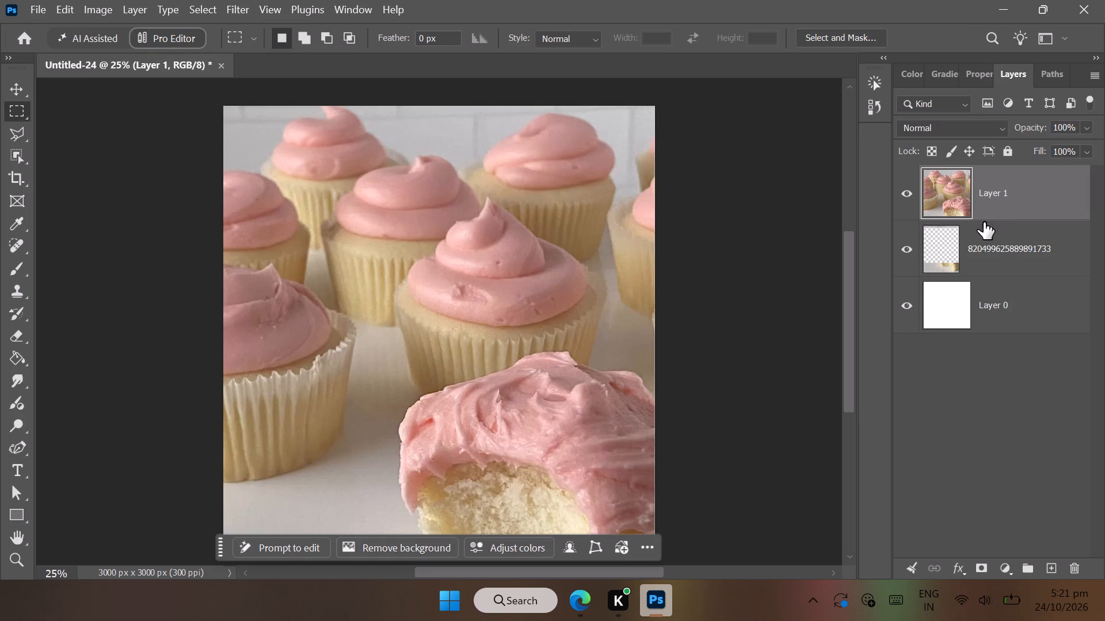
click(980, 262)
click(1074, 570)
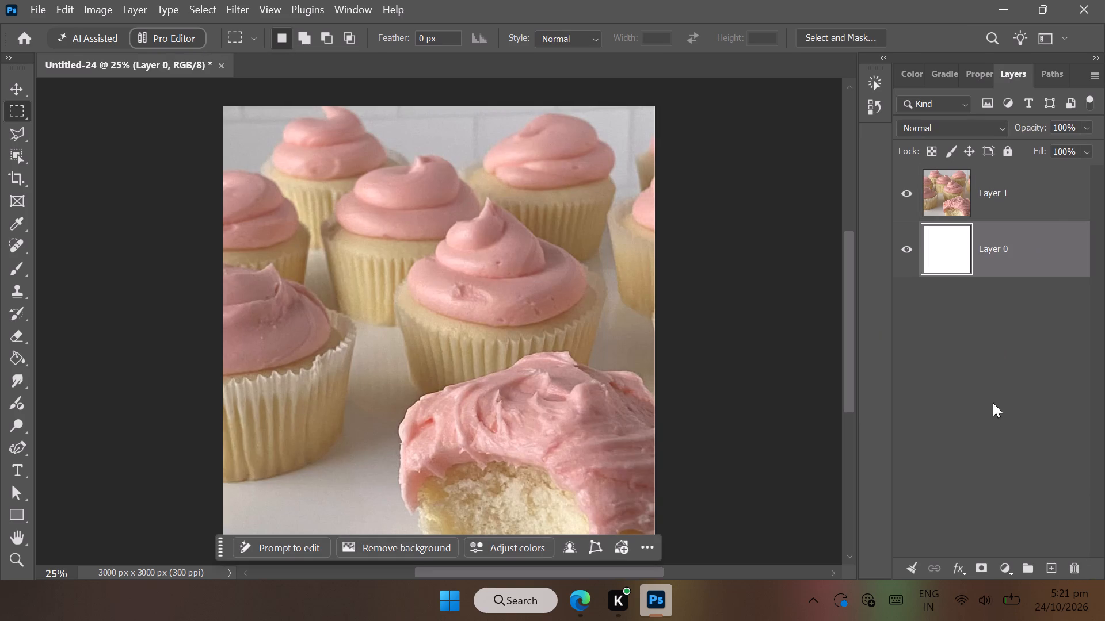
Add a Grain adjustment layer above the cupcake photo with the amount at +75.
click(1046, 200)
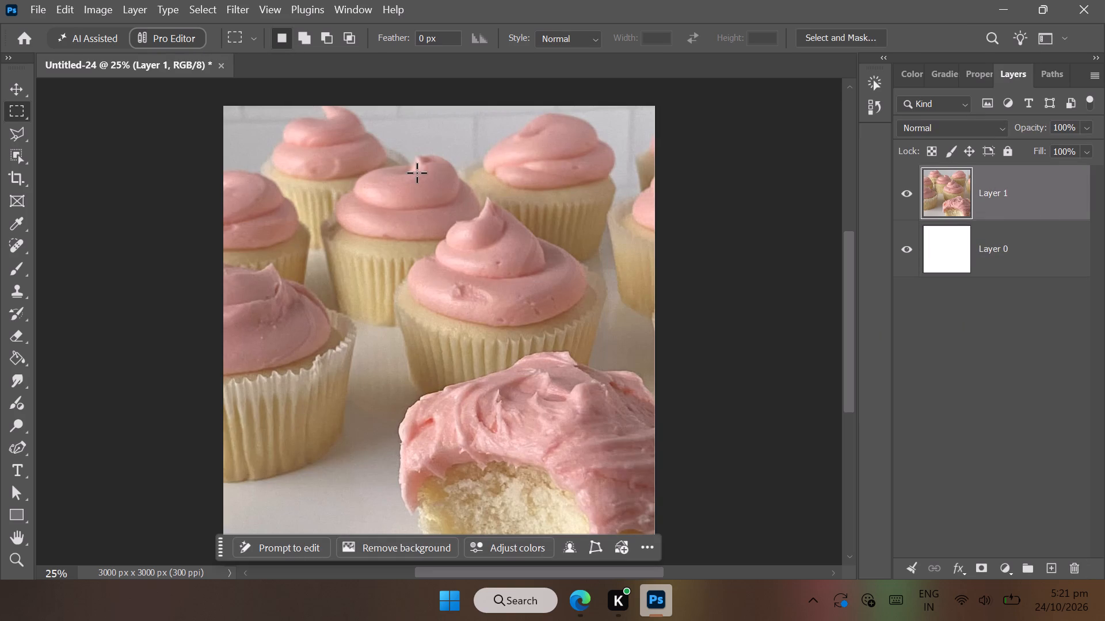
click(1005, 571)
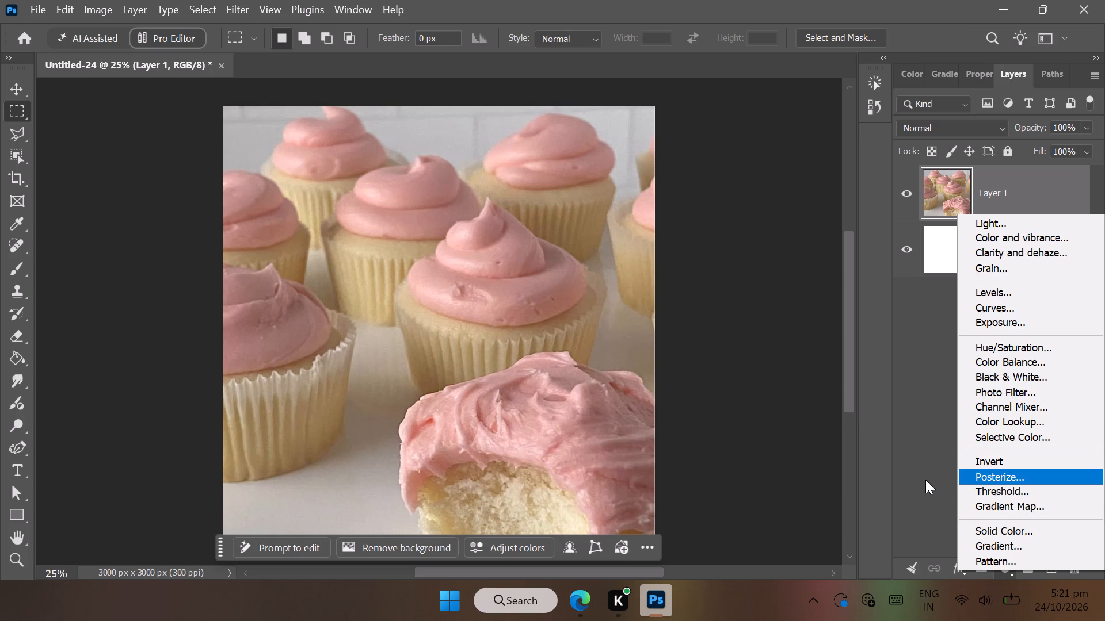
click(976, 271)
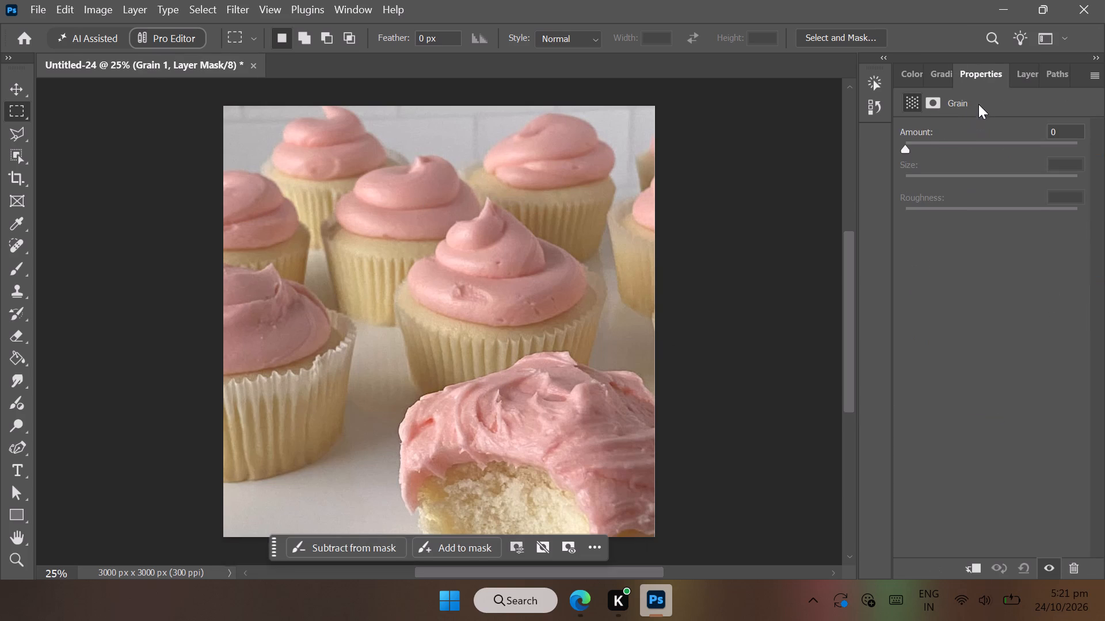
click(999, 142)
click(1016, 143)
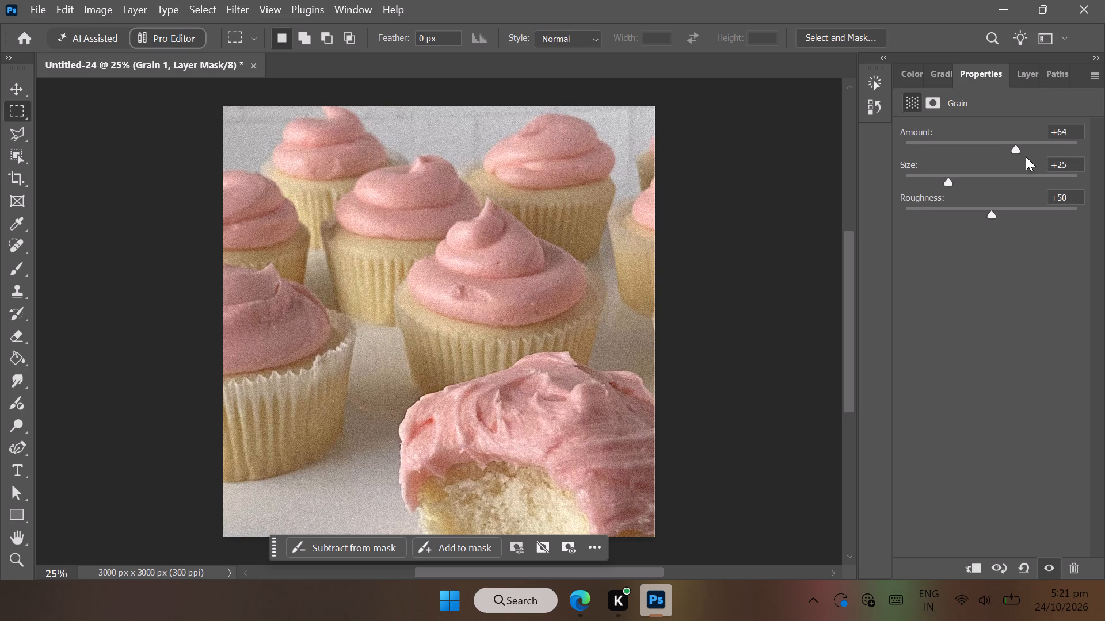
click(1034, 144)
Merge the Grain adjustment layer down into the cupcake photo layer and leave no layer selected.
click(1028, 68)
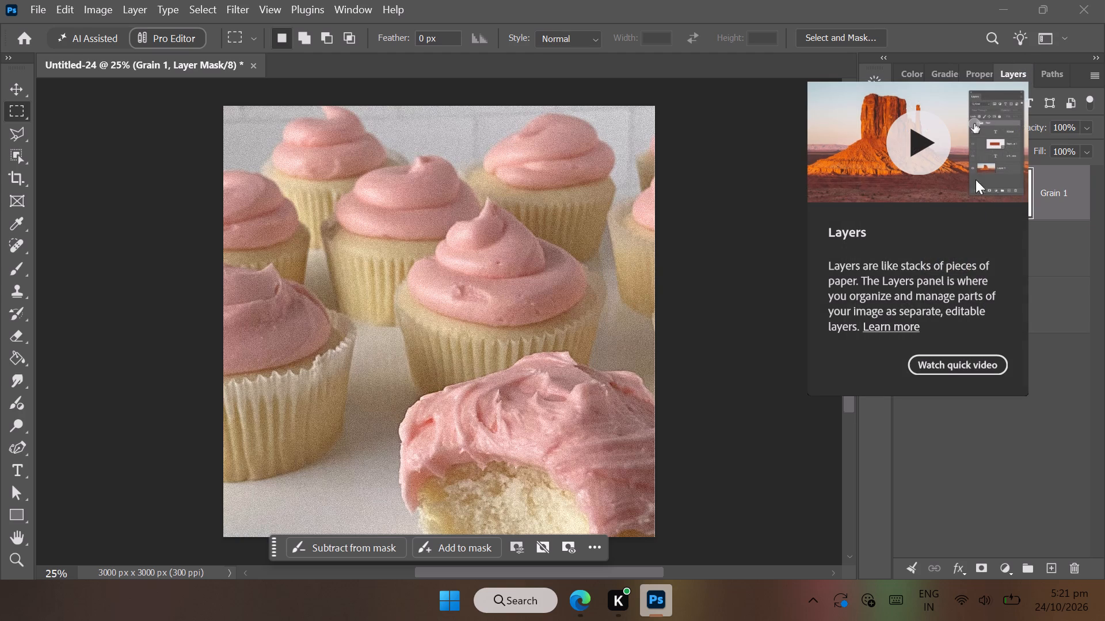
click(965, 459)
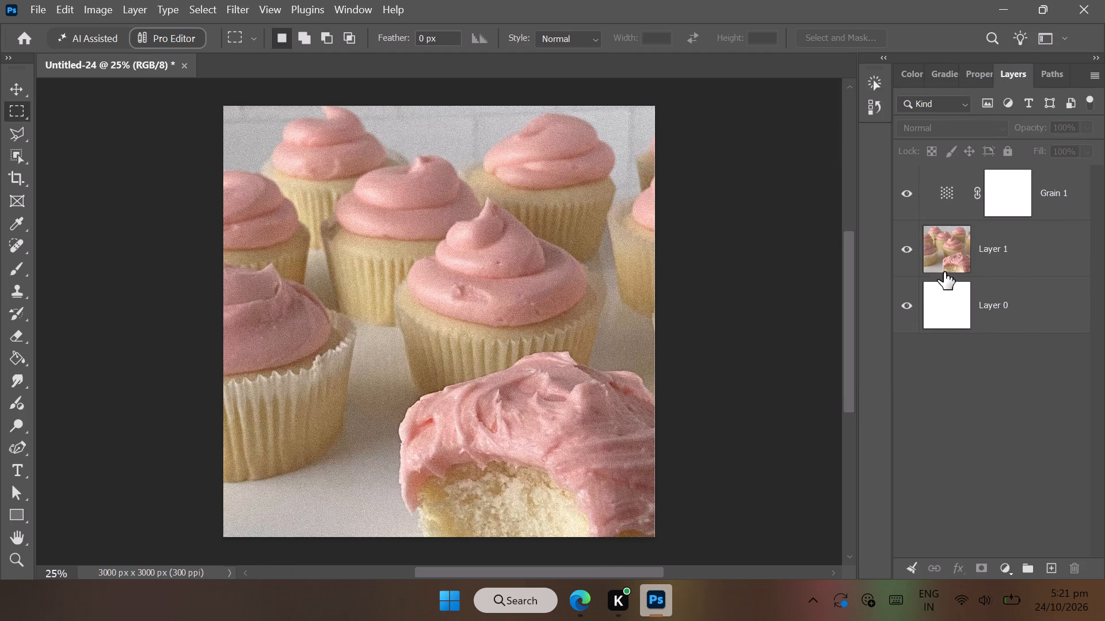
click(947, 266)
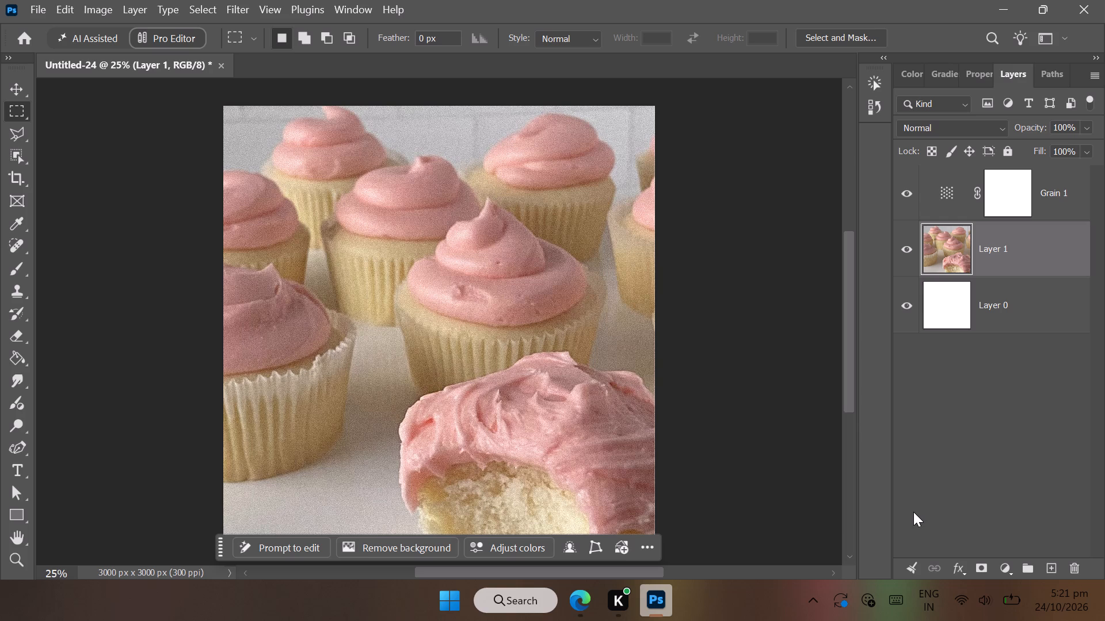
right_click(1052, 209)
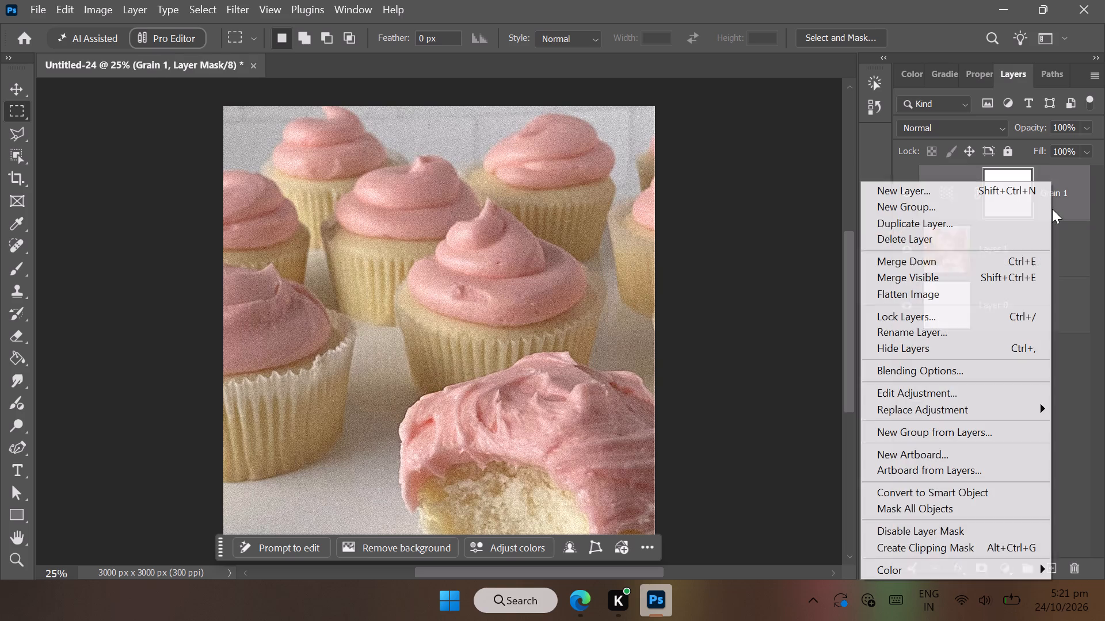
click(1015, 259)
click(952, 432)
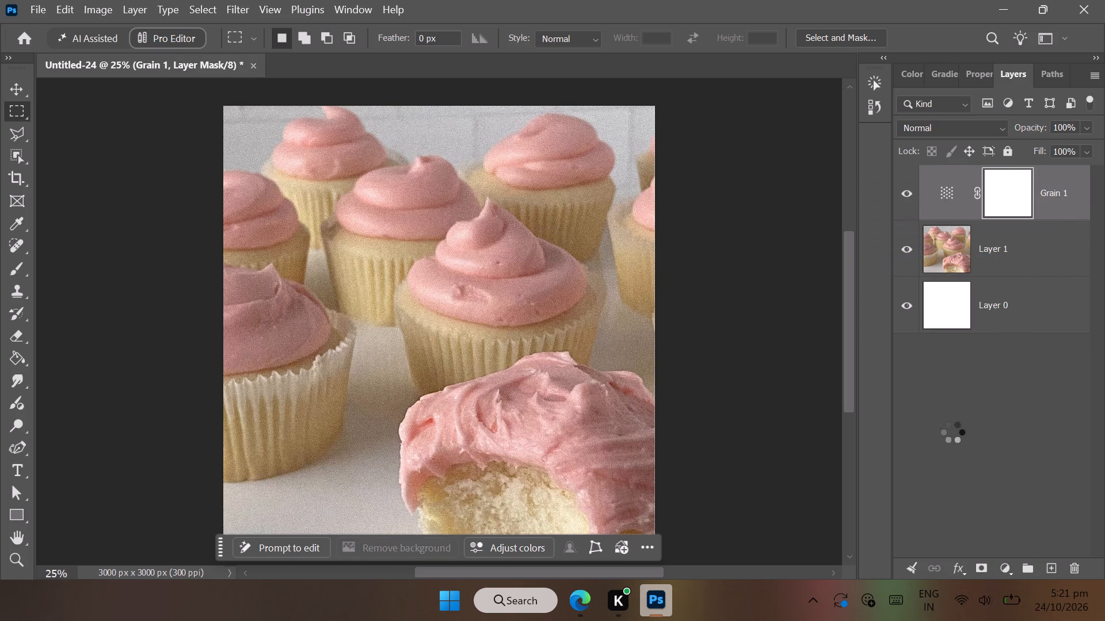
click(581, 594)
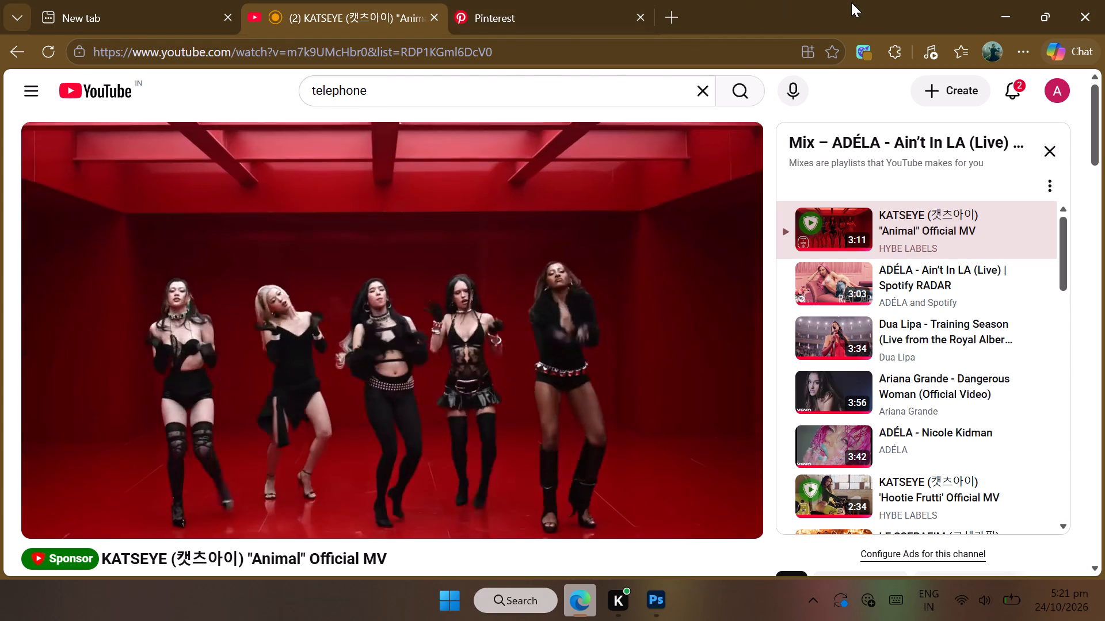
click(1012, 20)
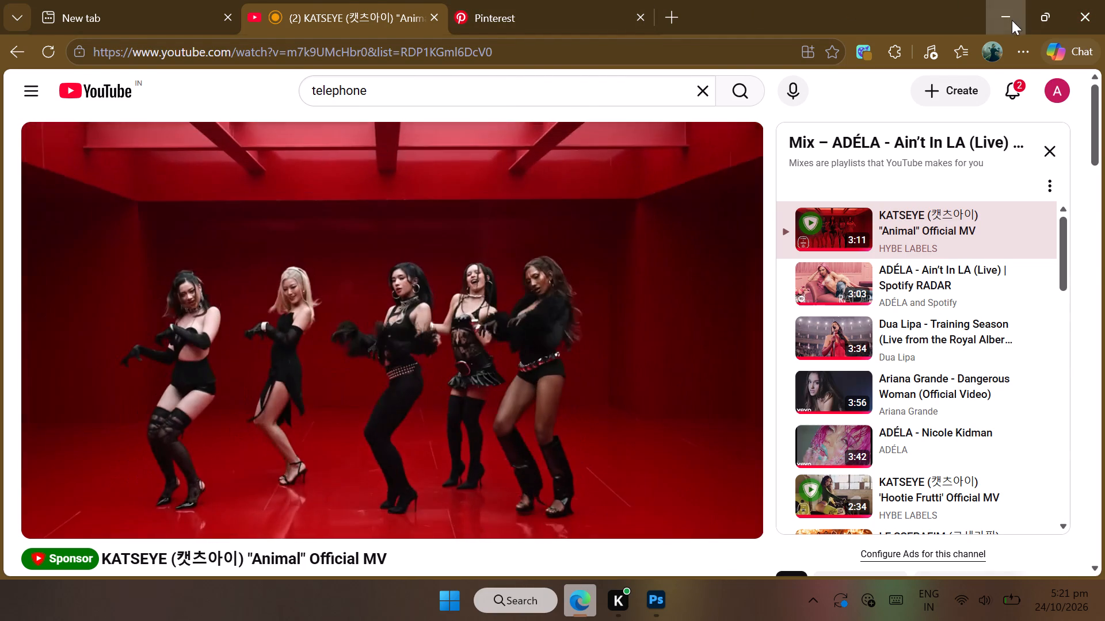
Place the lace image 3490.jpg from the Downloads folder in File Explorer into the Photoshop document.
click(430, 607)
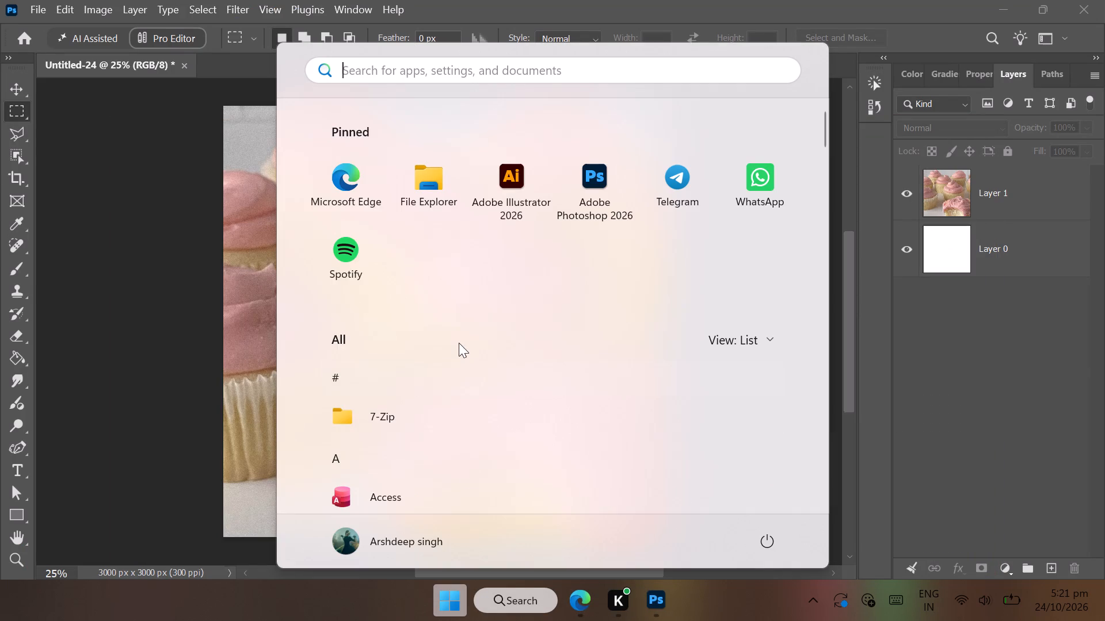
click(414, 172)
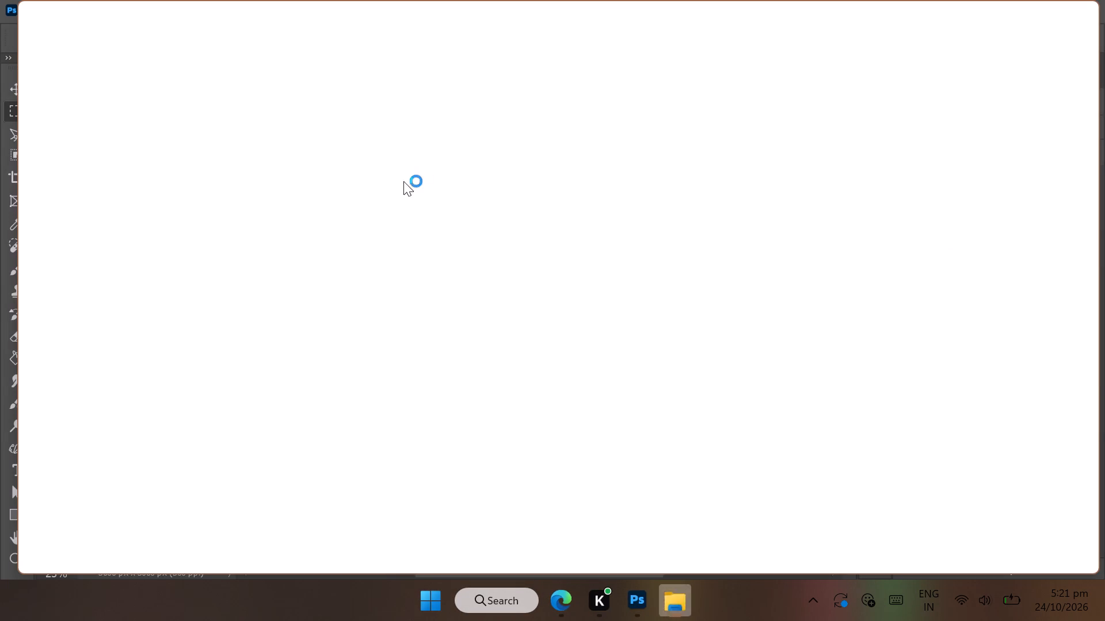
click(101, 277)
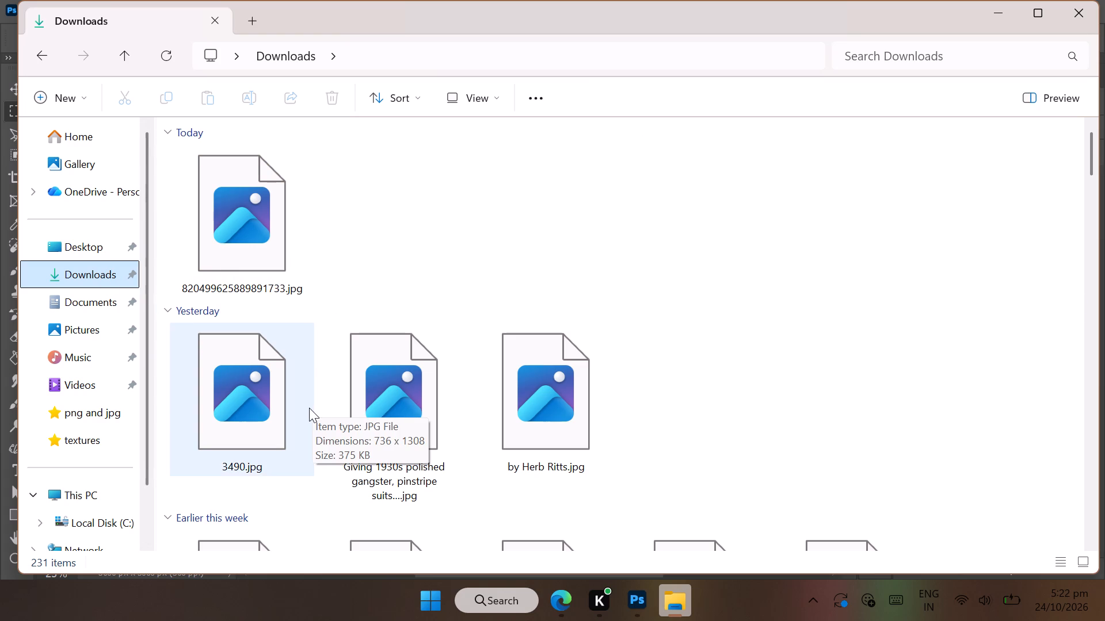
drag(262, 408, 567, 609)
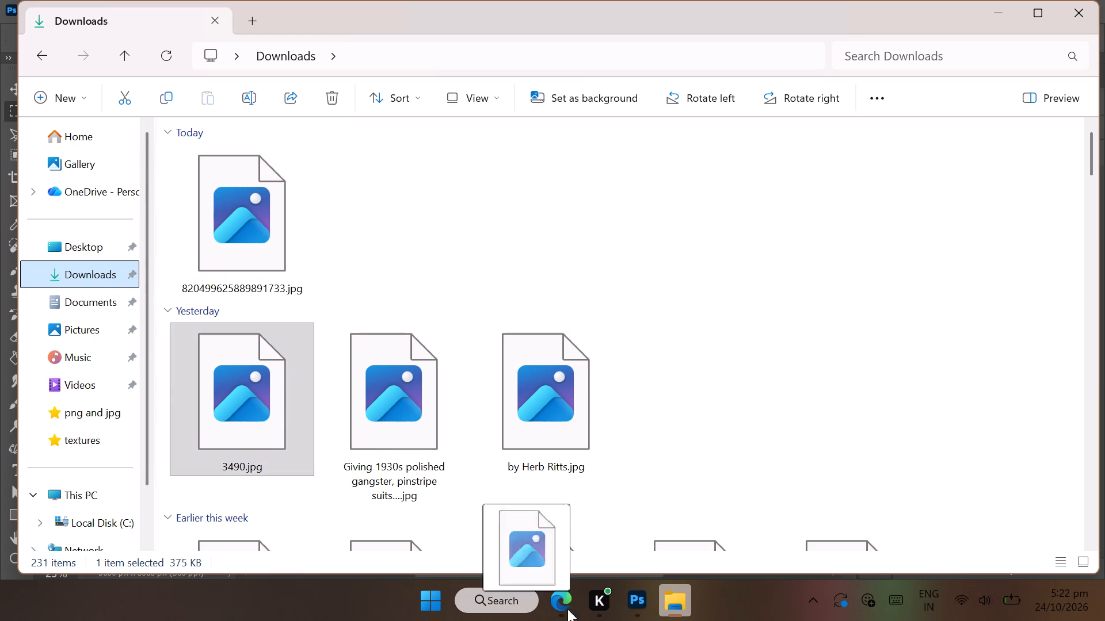
drag(567, 609, 583, 432)
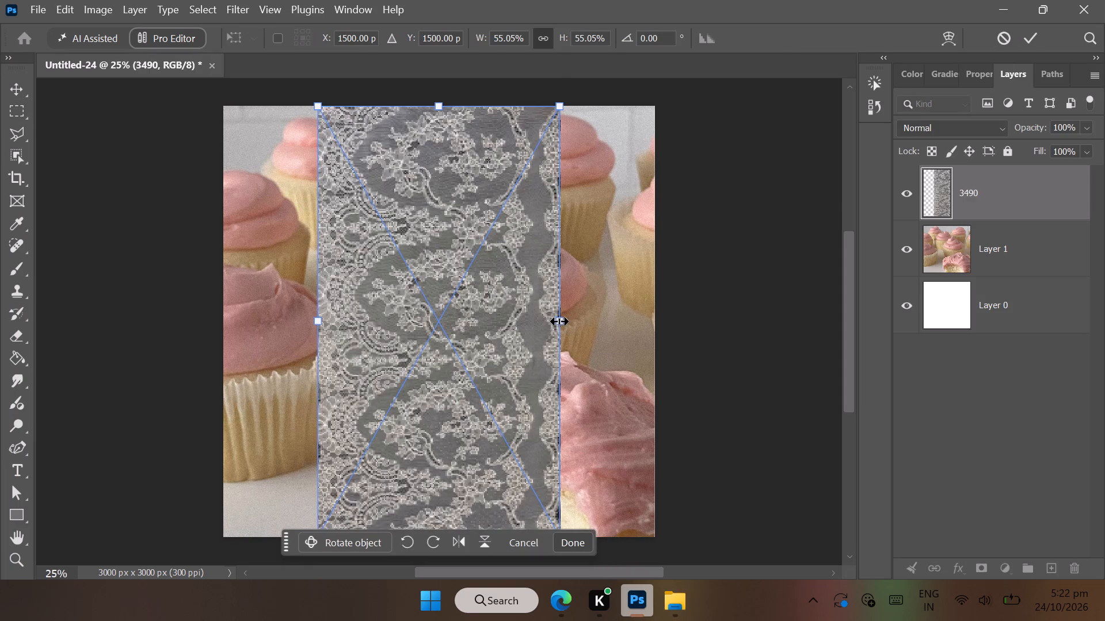
Scale the placed lace image proportionally to about 97.83% so it spans the full canvas width.
drag(559, 321, 654, 310)
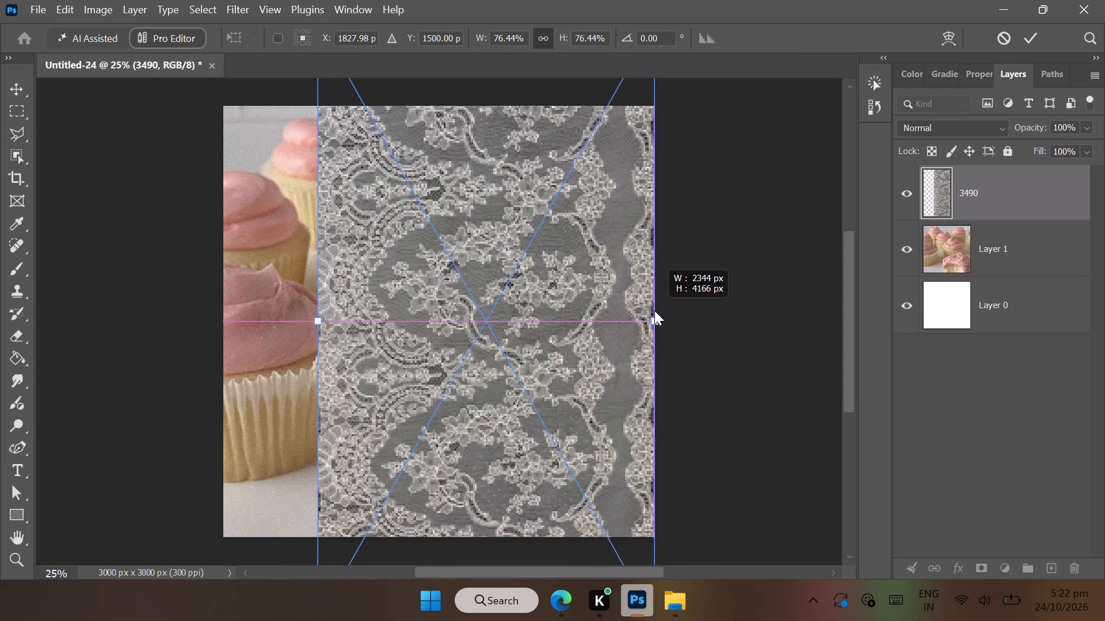
drag(318, 323, 277, 323)
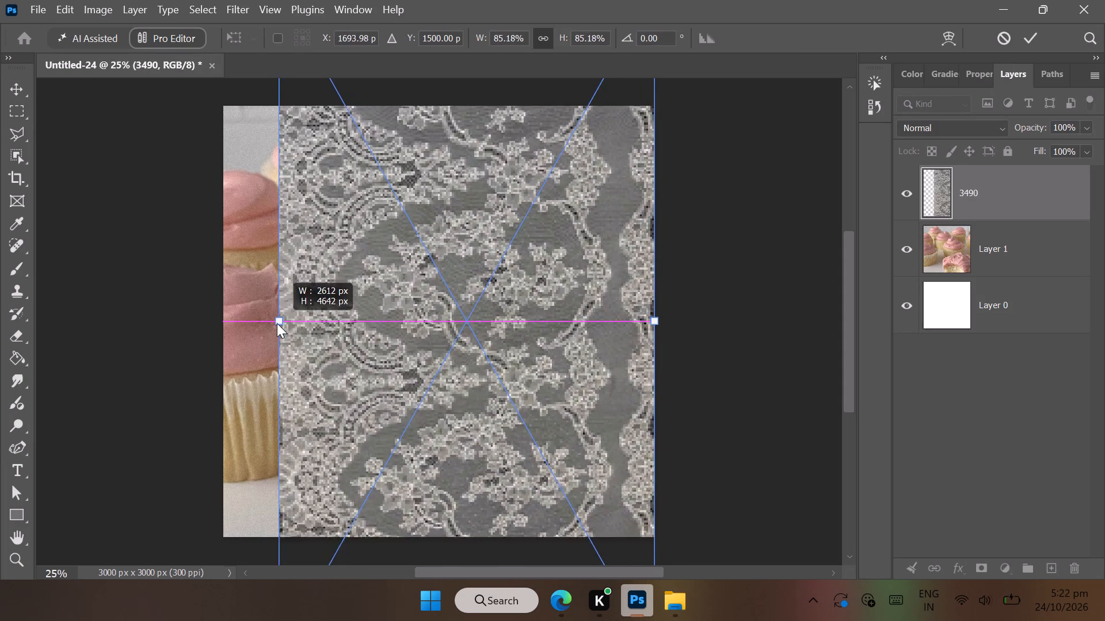
drag(277, 323, 230, 319)
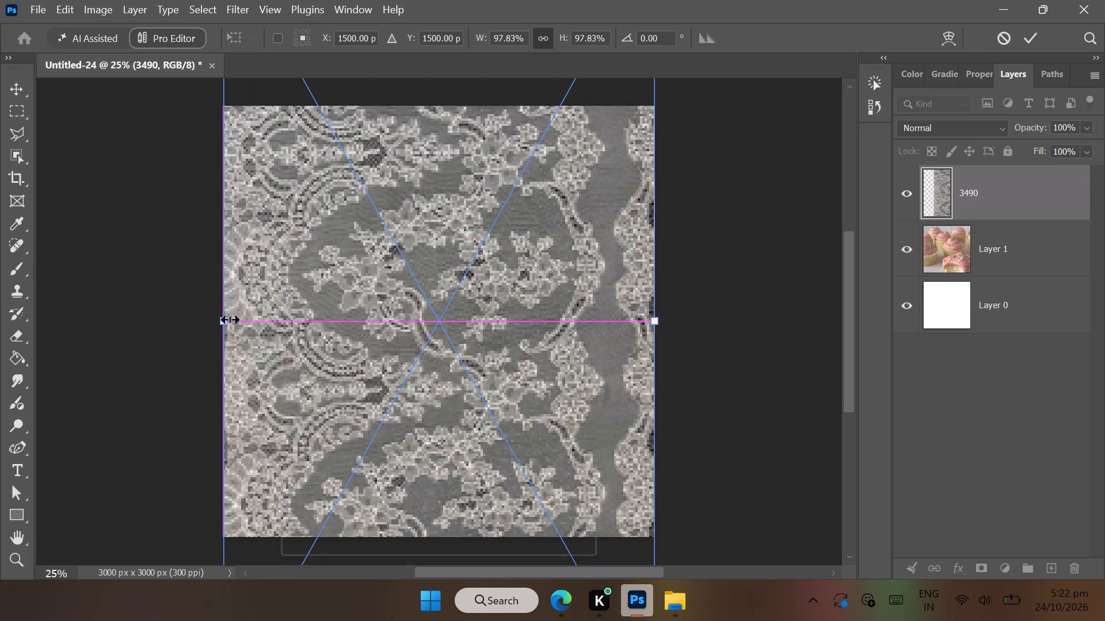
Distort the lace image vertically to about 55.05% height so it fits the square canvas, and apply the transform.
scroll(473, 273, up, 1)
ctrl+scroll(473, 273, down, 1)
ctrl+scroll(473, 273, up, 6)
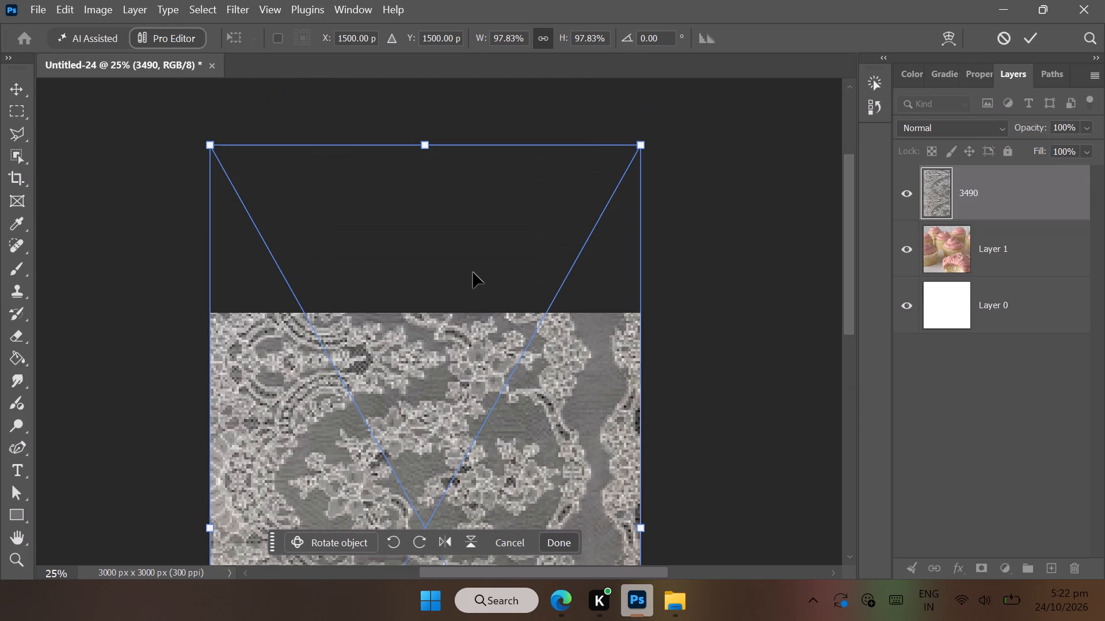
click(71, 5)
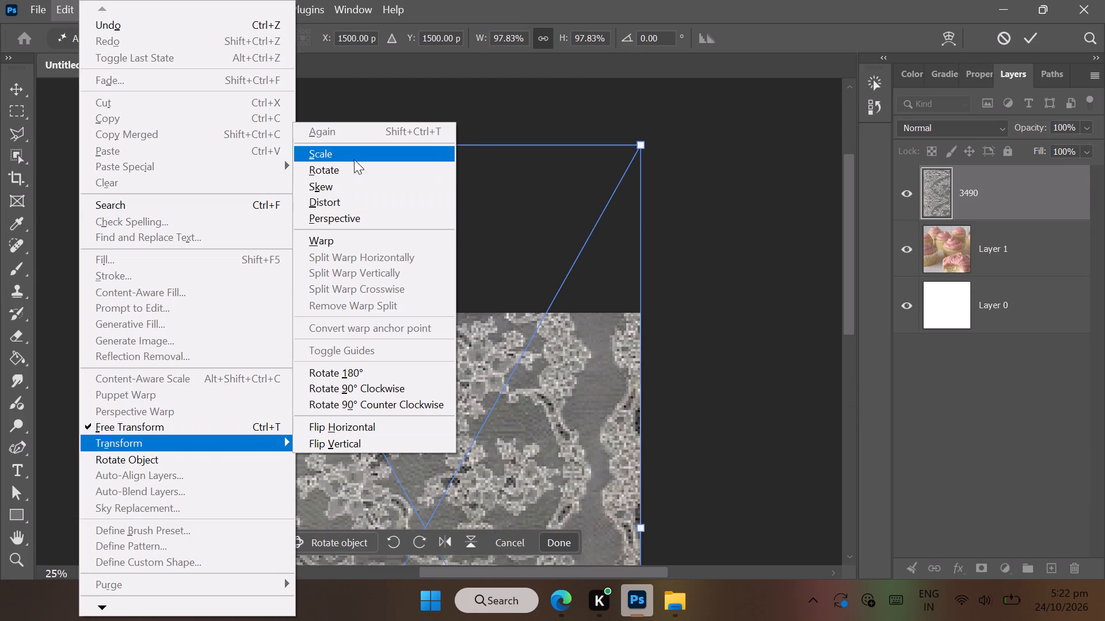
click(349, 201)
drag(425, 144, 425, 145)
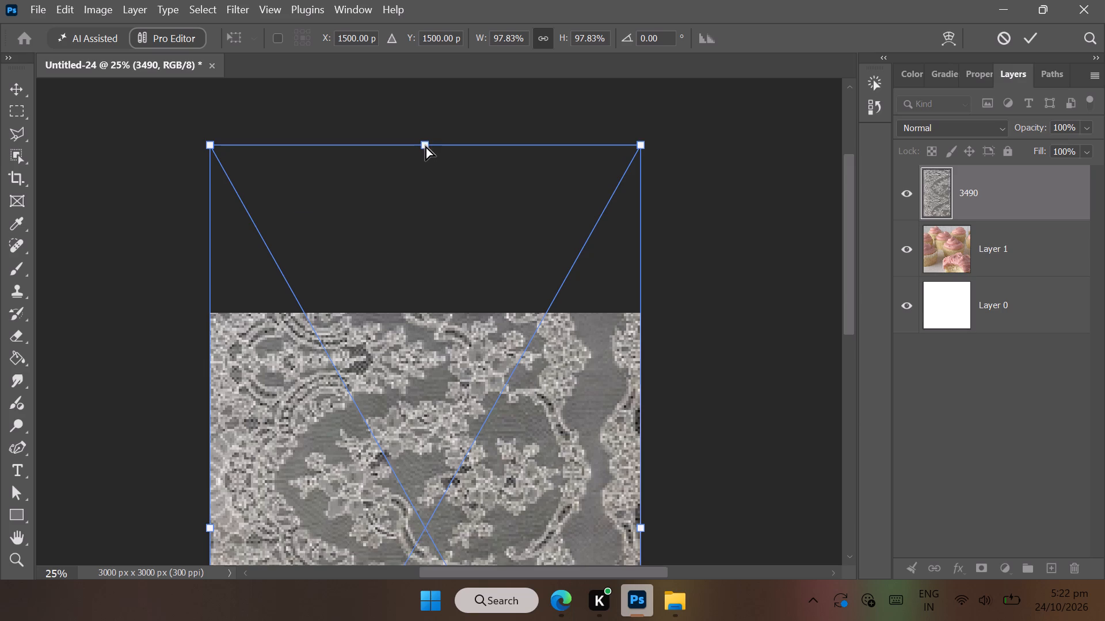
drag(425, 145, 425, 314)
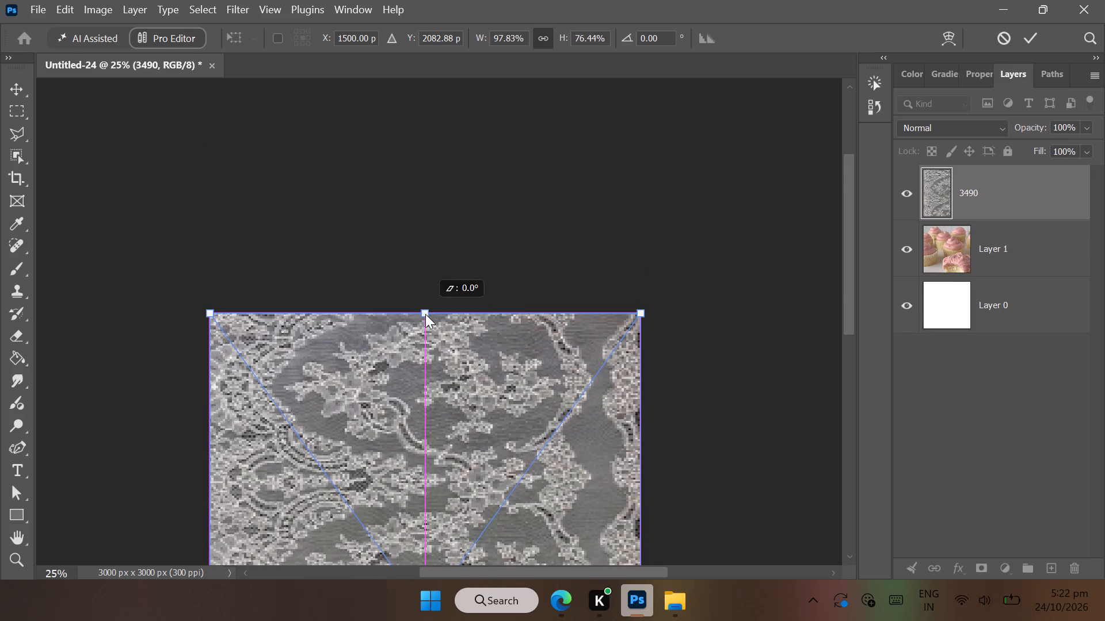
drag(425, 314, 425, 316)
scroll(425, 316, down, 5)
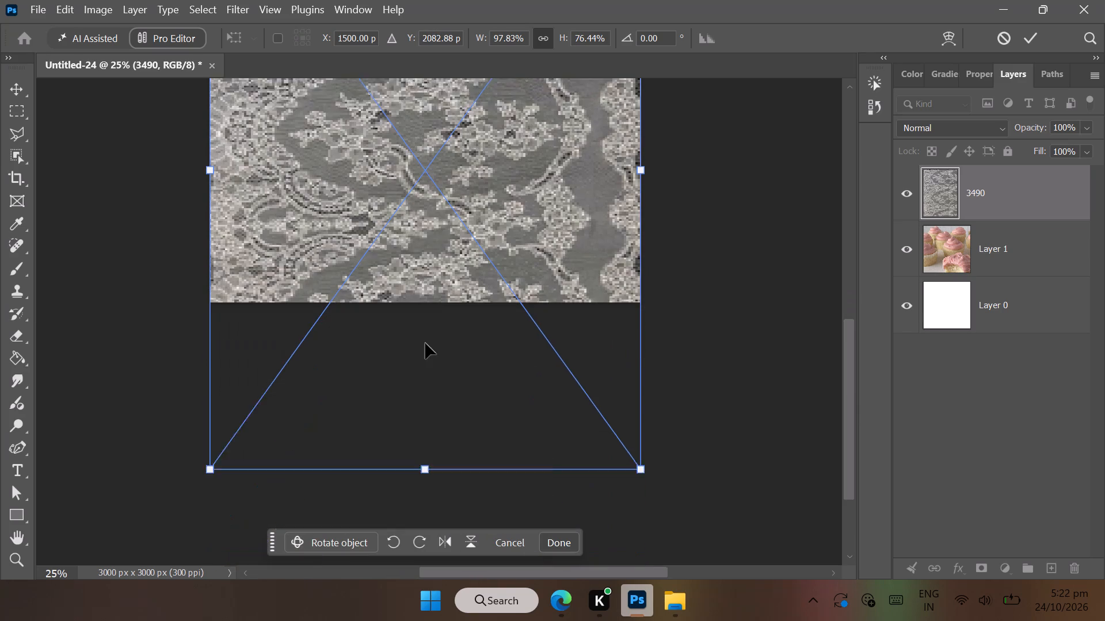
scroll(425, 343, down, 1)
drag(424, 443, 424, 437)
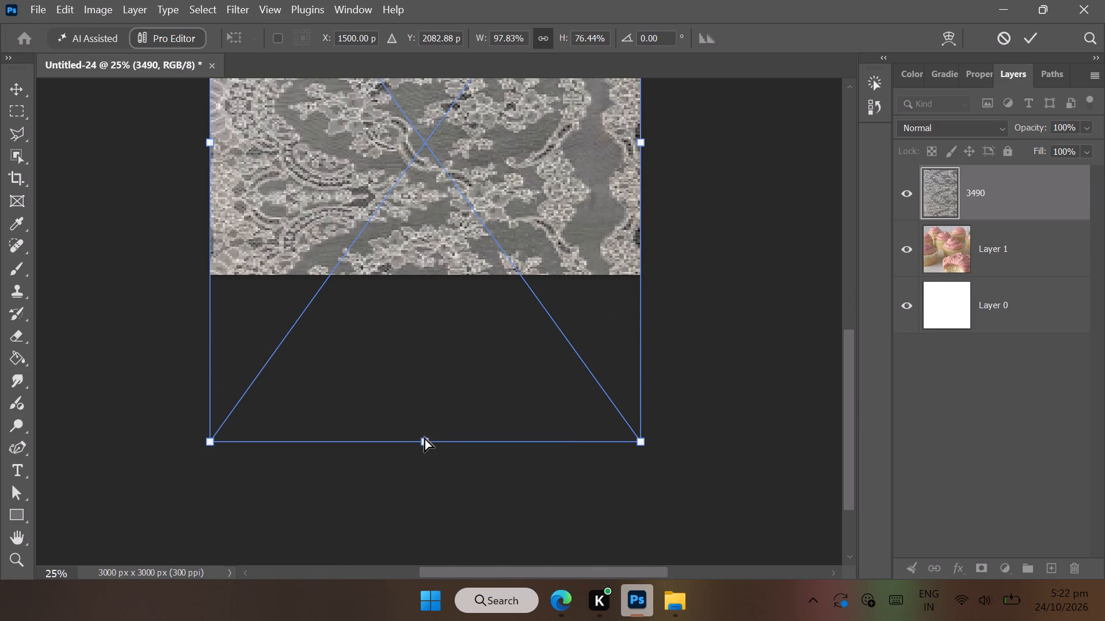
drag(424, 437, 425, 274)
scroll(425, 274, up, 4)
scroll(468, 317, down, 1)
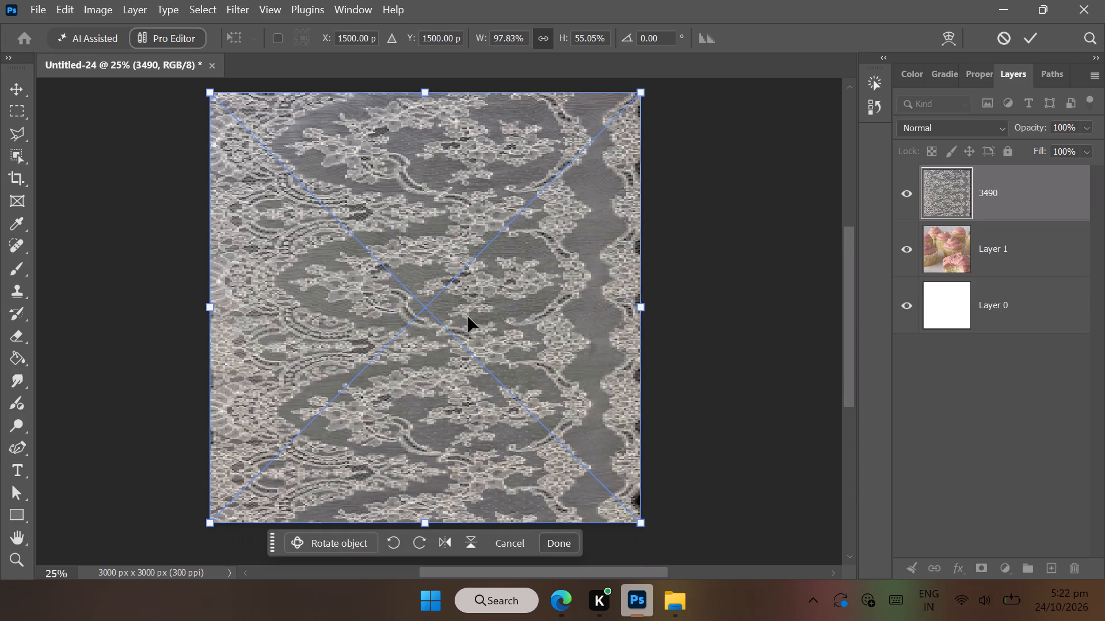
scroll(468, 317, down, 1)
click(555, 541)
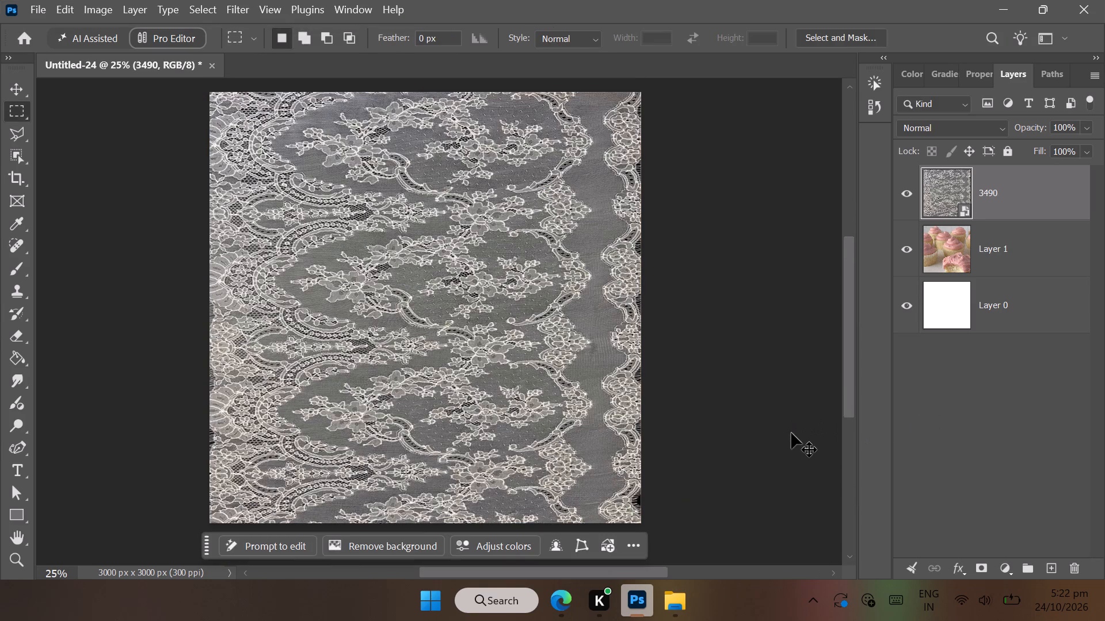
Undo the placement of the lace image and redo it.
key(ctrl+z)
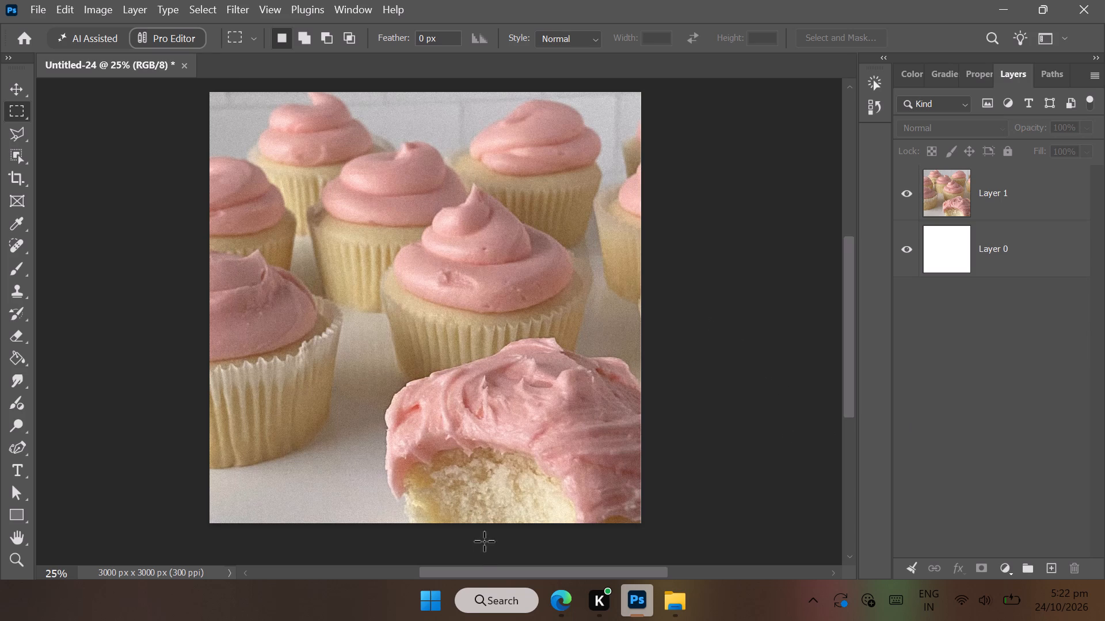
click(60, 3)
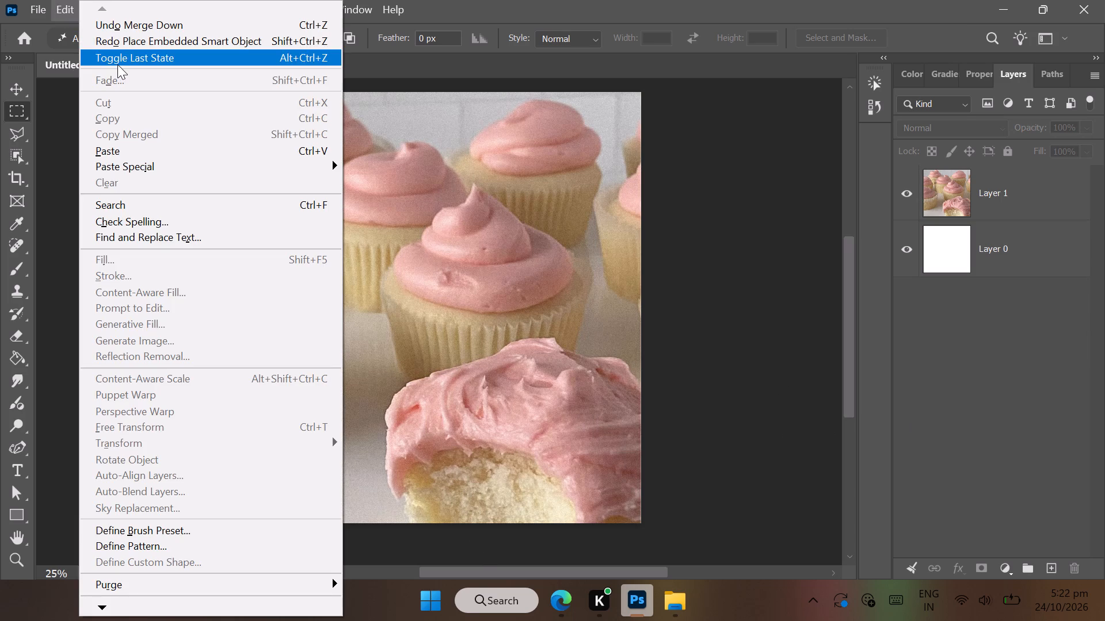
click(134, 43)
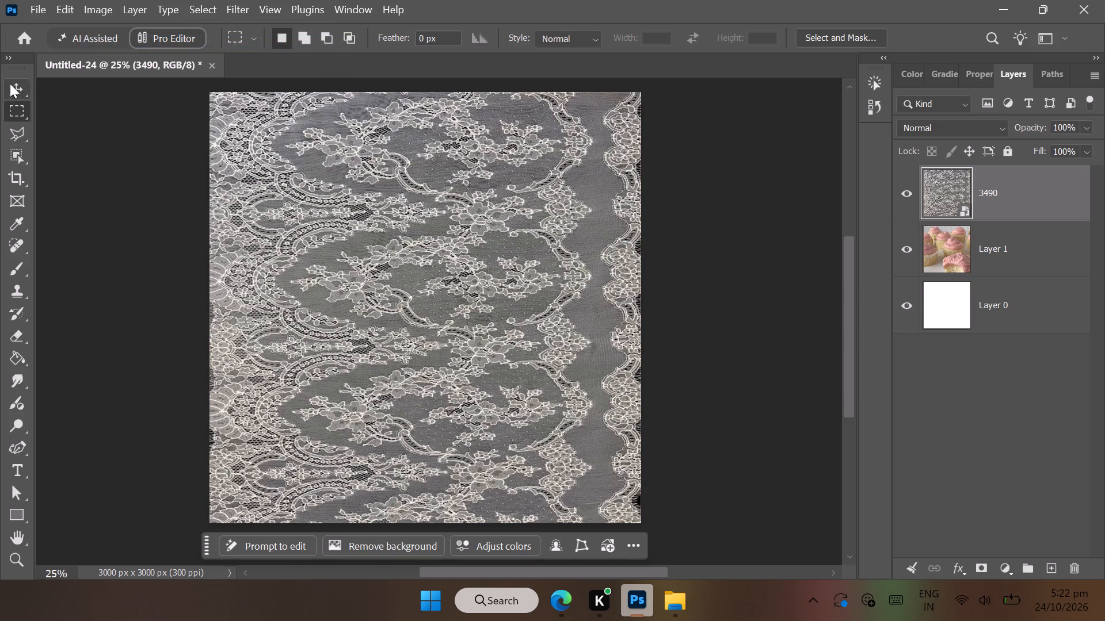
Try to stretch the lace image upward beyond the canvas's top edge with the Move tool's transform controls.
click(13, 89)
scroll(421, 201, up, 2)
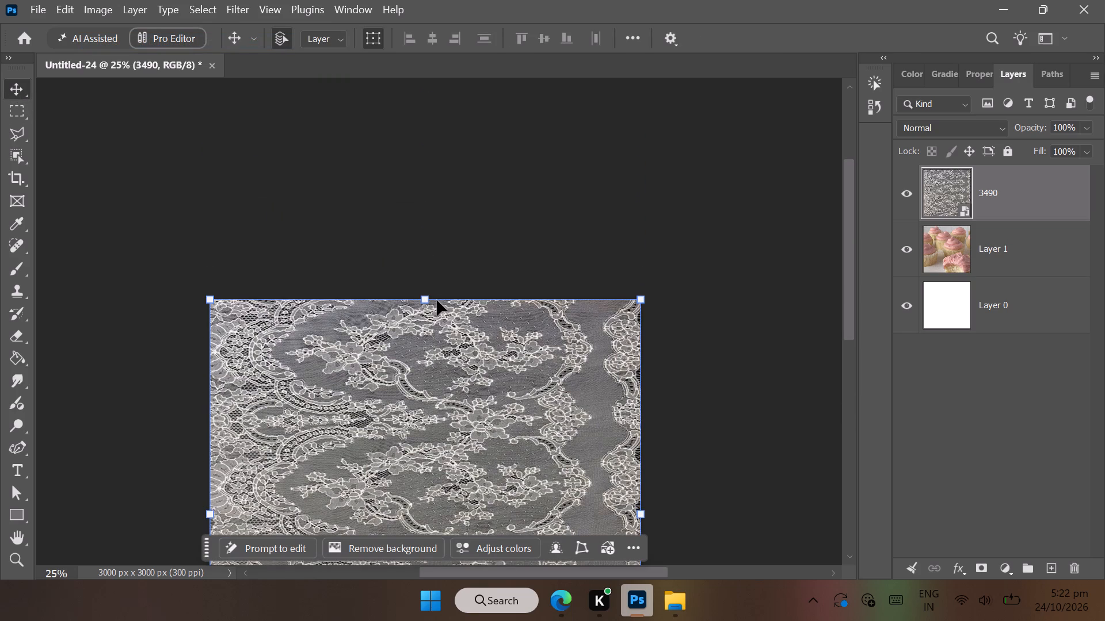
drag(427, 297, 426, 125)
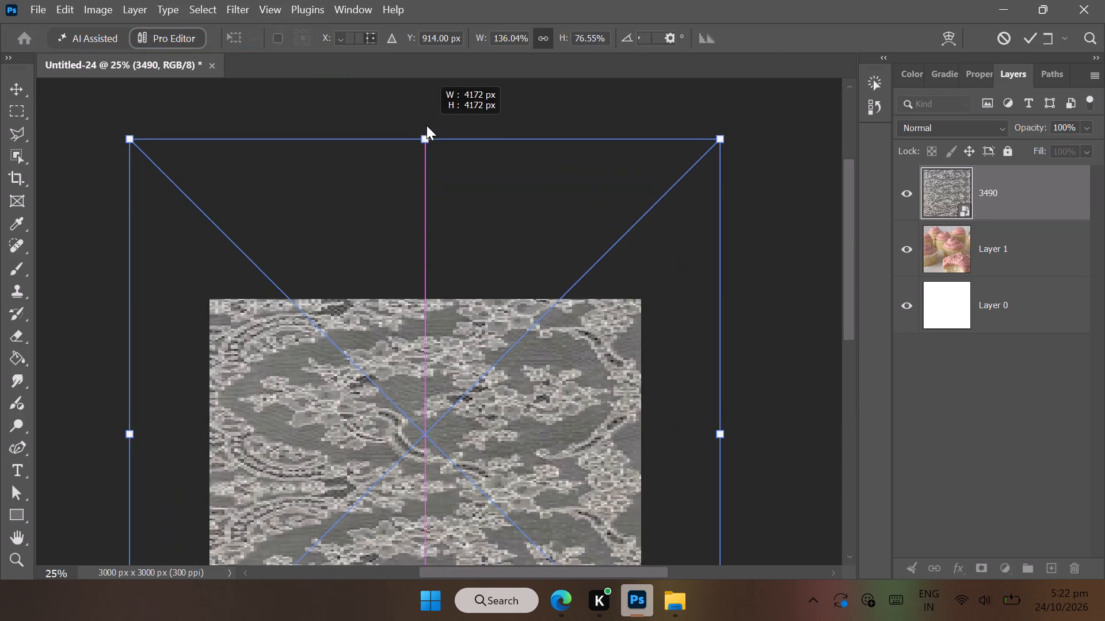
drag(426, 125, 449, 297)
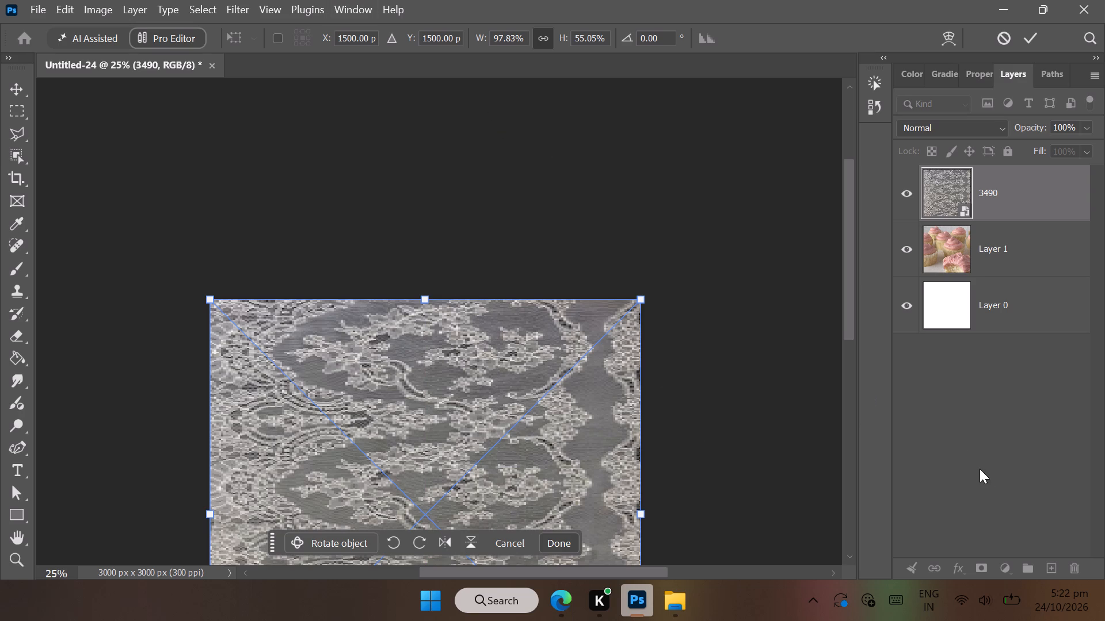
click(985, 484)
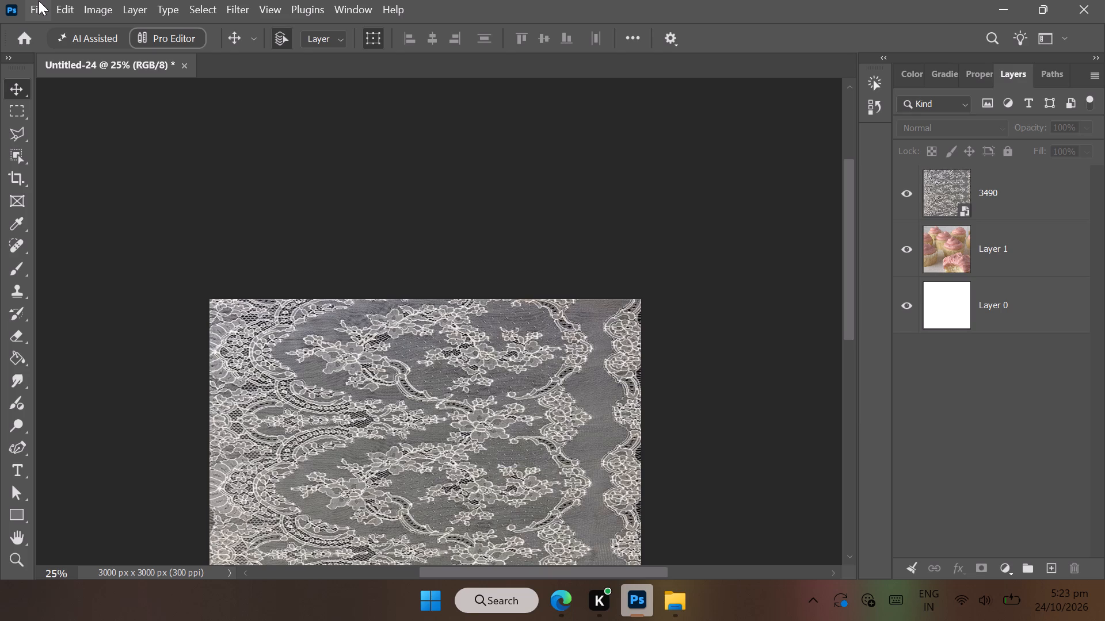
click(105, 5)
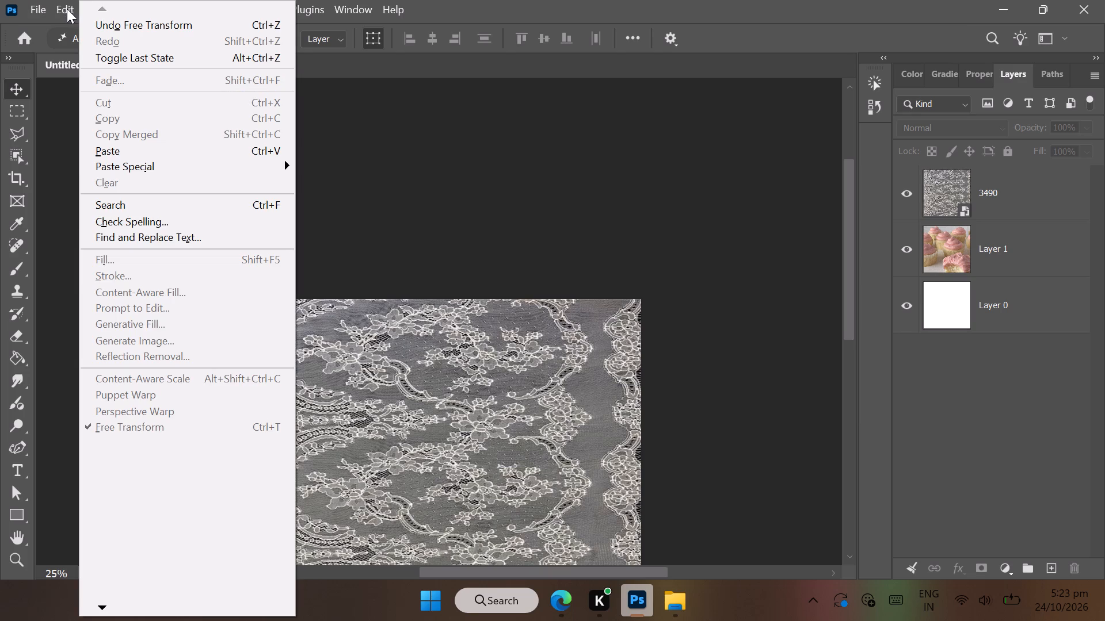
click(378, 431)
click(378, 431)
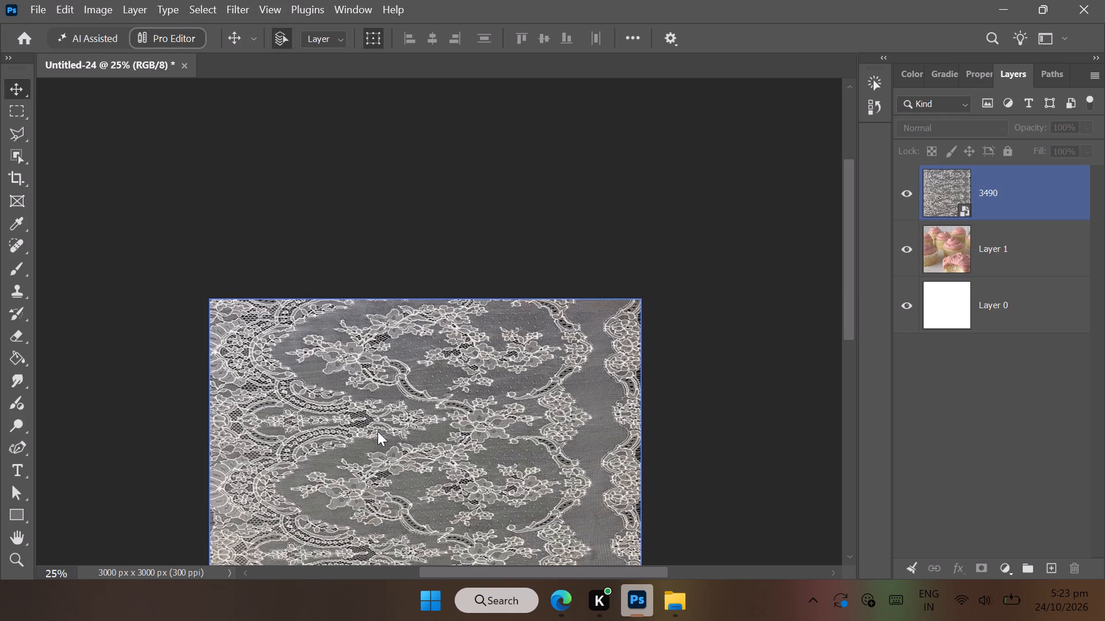
Distort lace layer 3490 vertically past the canvas's top and bottom edges to about 97.69% height, apply it and leave no layer selected.
click(279, 396)
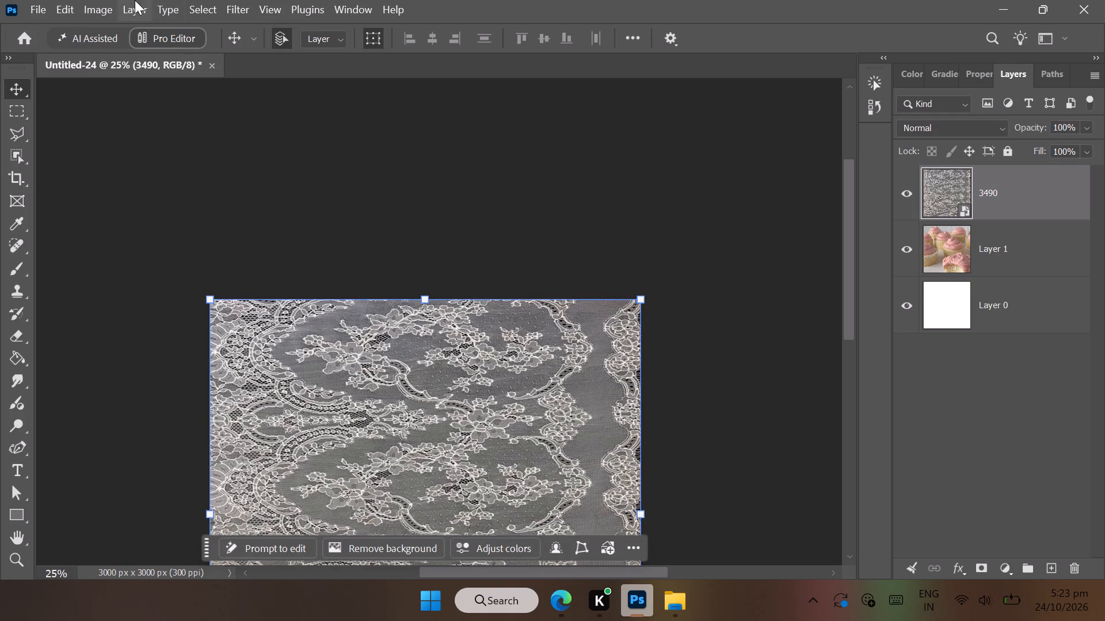
click(59, 1)
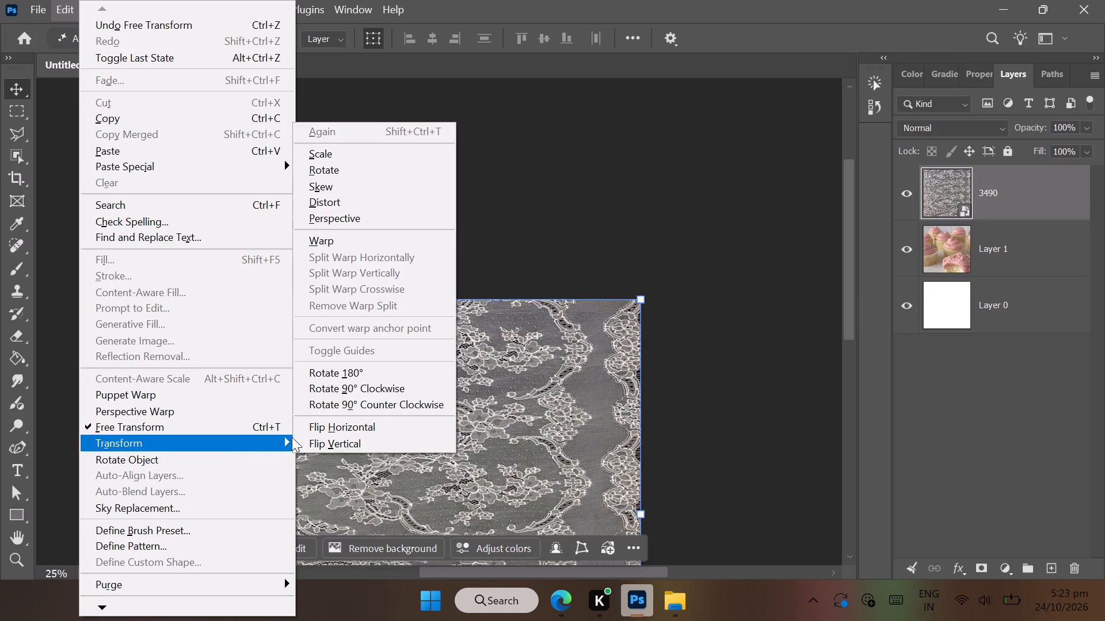
click(336, 198)
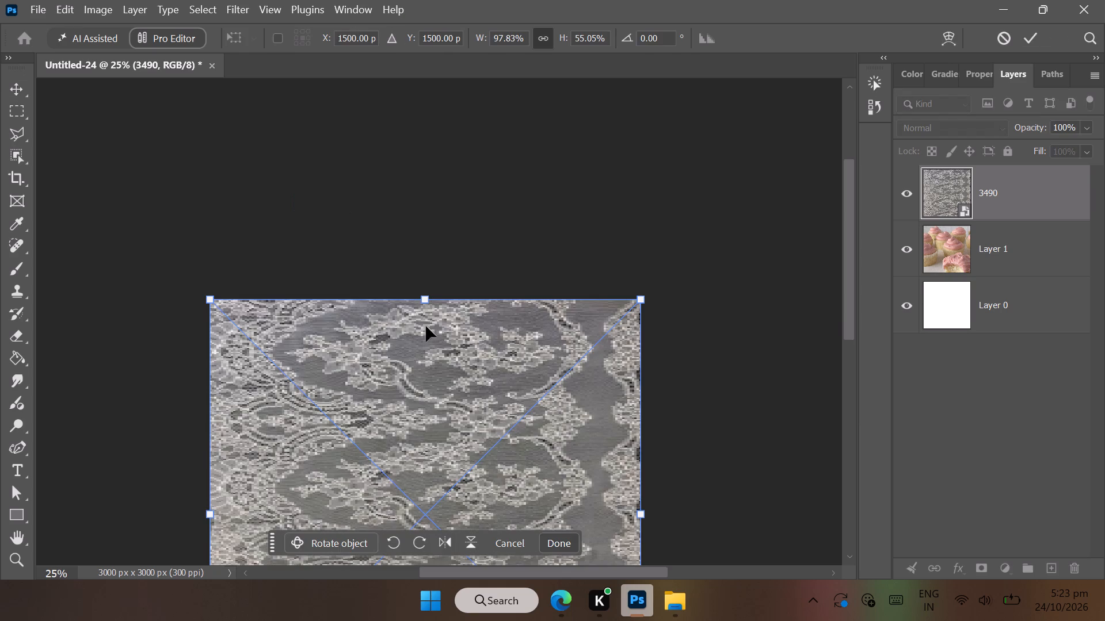
drag(422, 297, 425, 236)
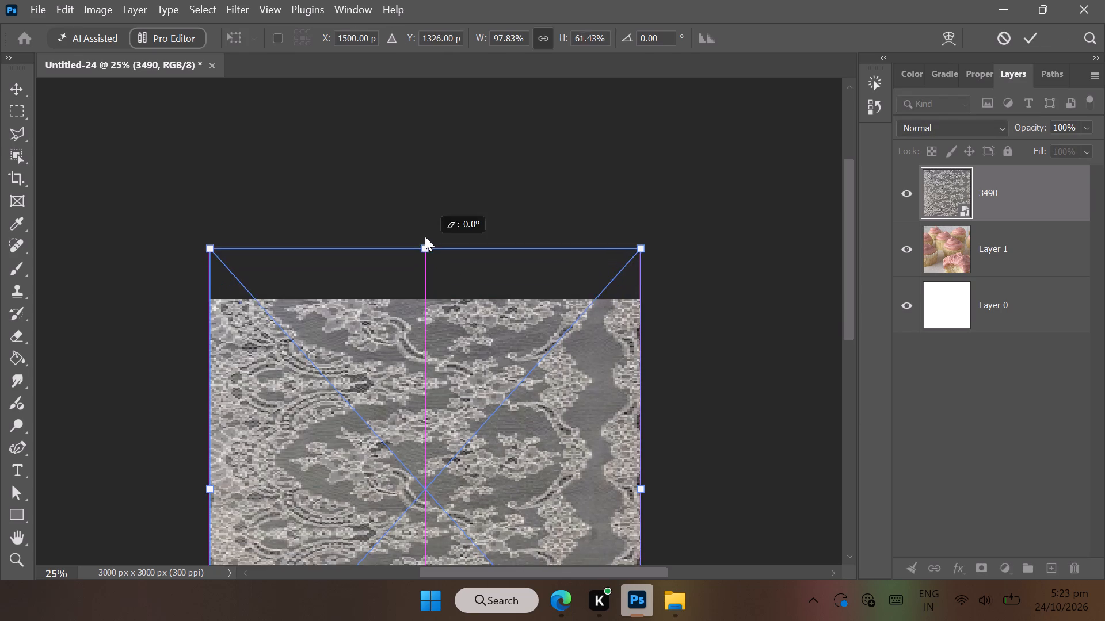
drag(425, 236, 421, 131)
scroll(453, 291, down, 4)
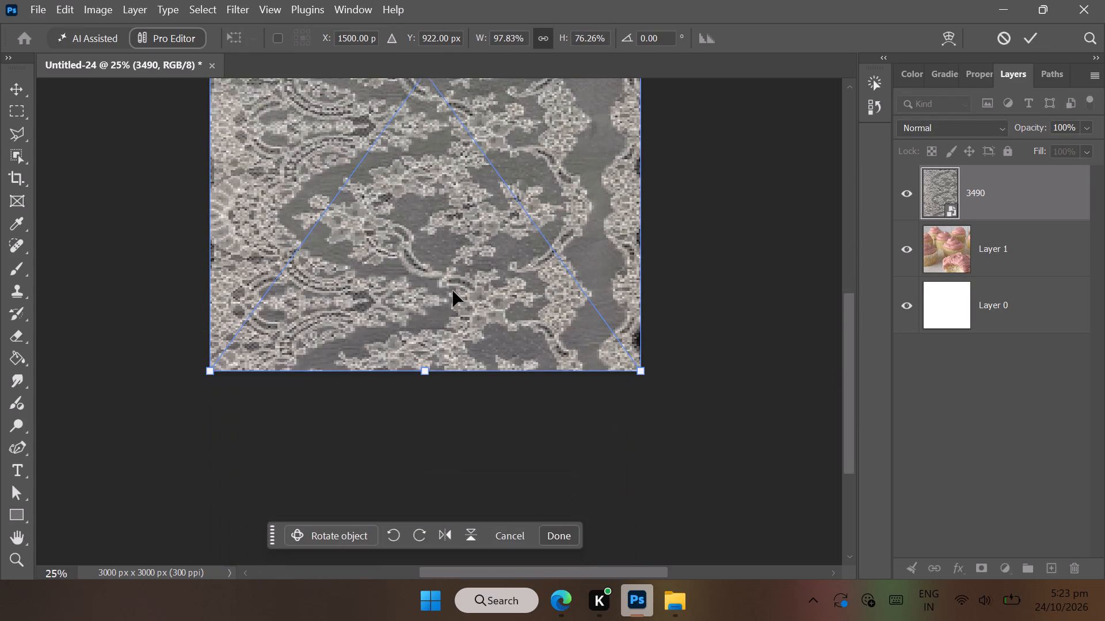
scroll(453, 291, down, 2)
drag(425, 287, 428, 308)
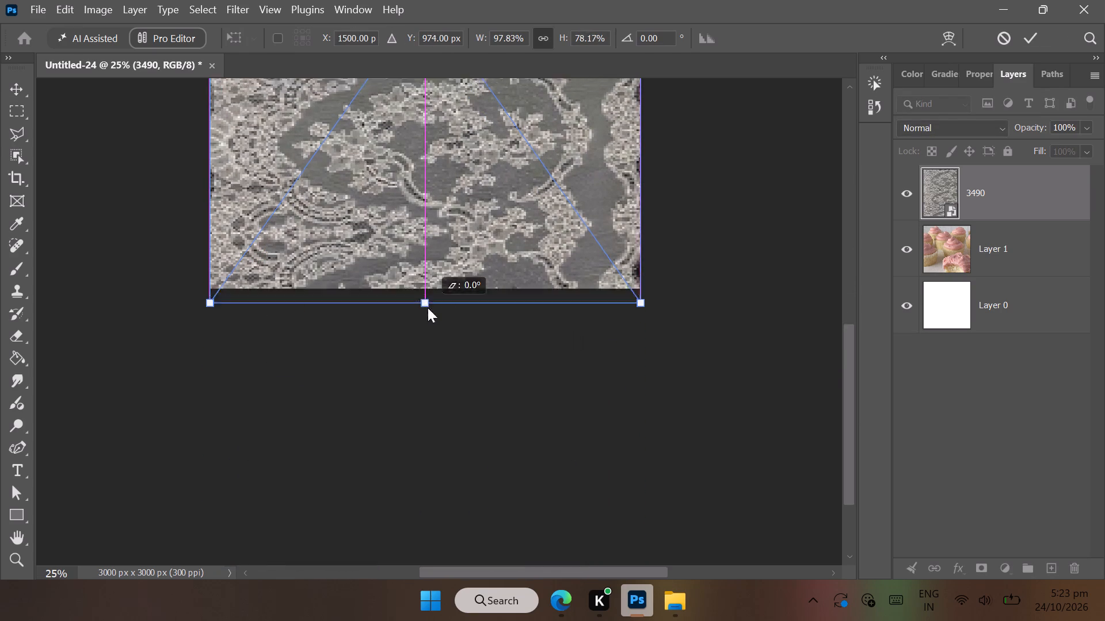
drag(428, 308, 421, 489)
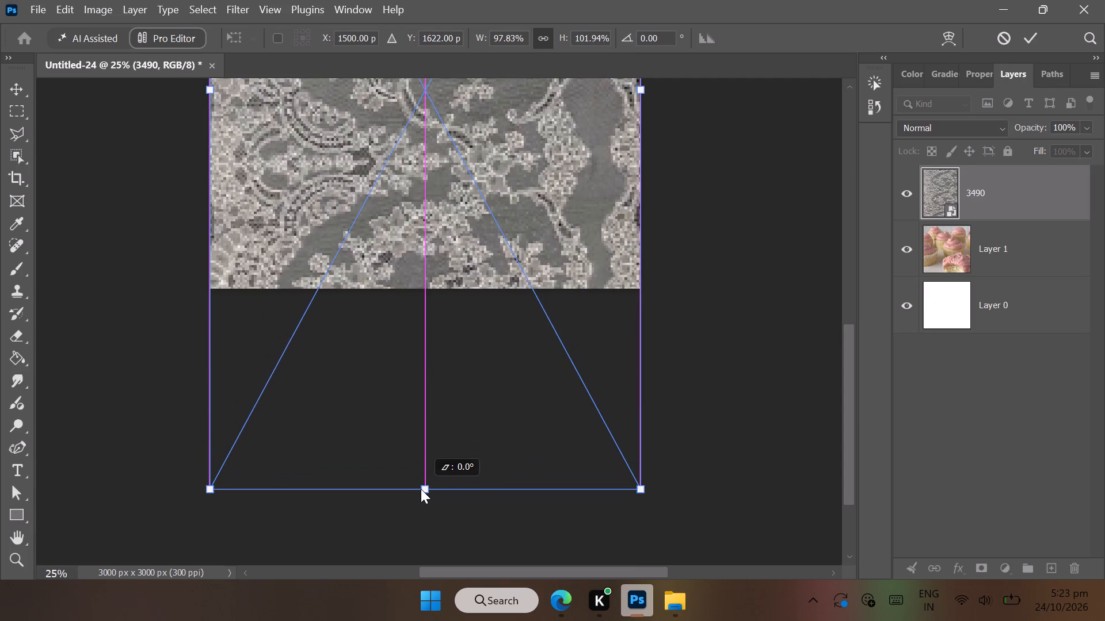
drag(421, 489, 420, 455)
click(558, 499)
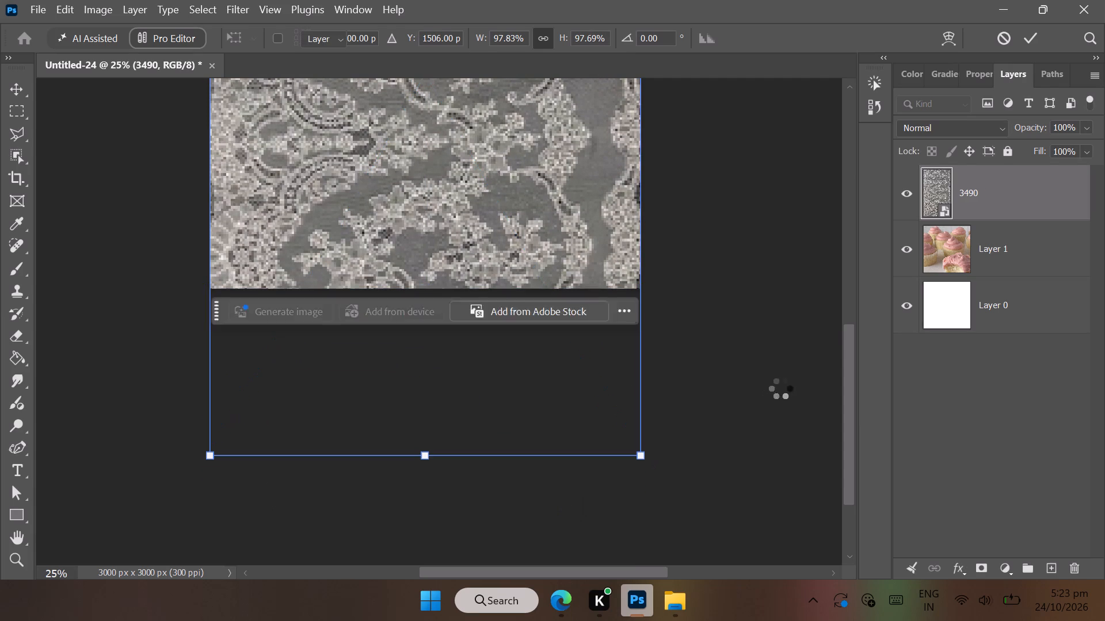
scroll(782, 387, up, 5)
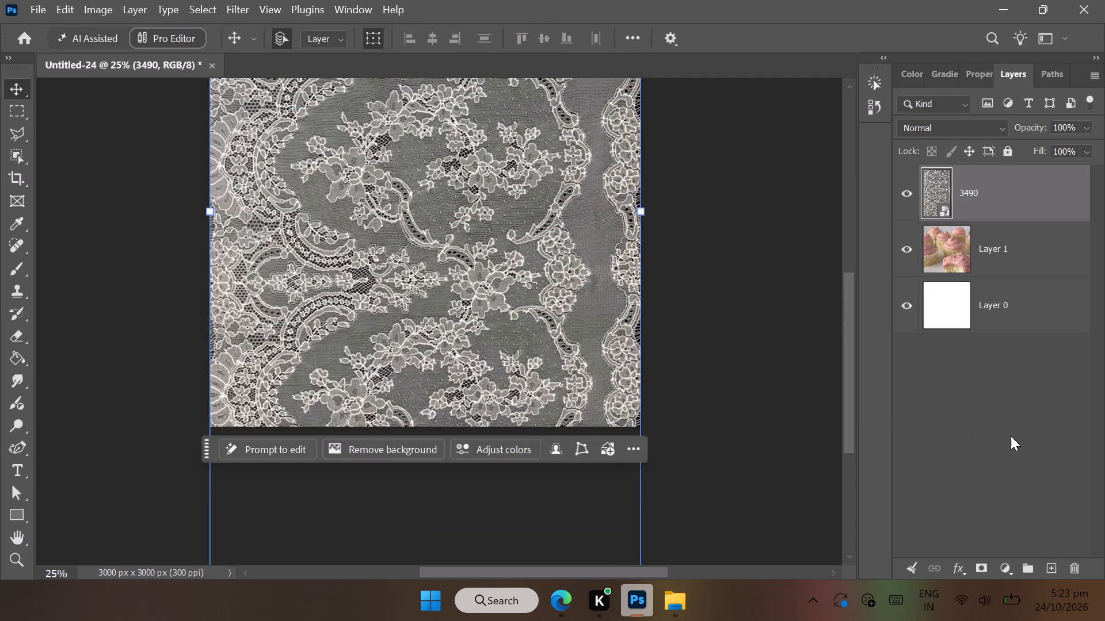
click(1011, 438)
Switch to the Downloads folder in File Explorer.
click(1011, 14)
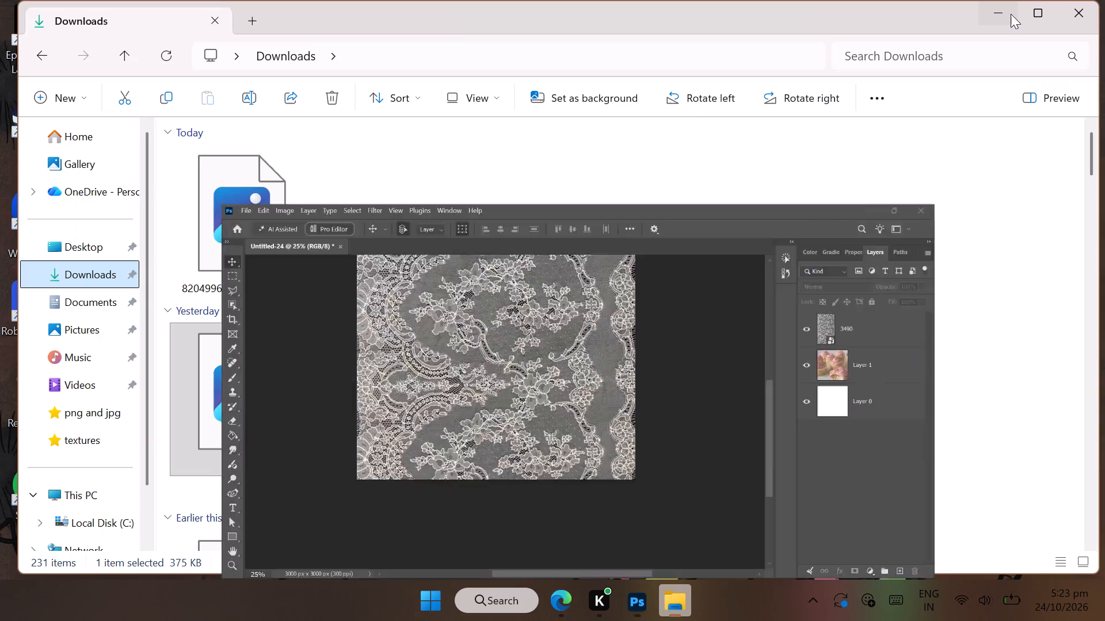
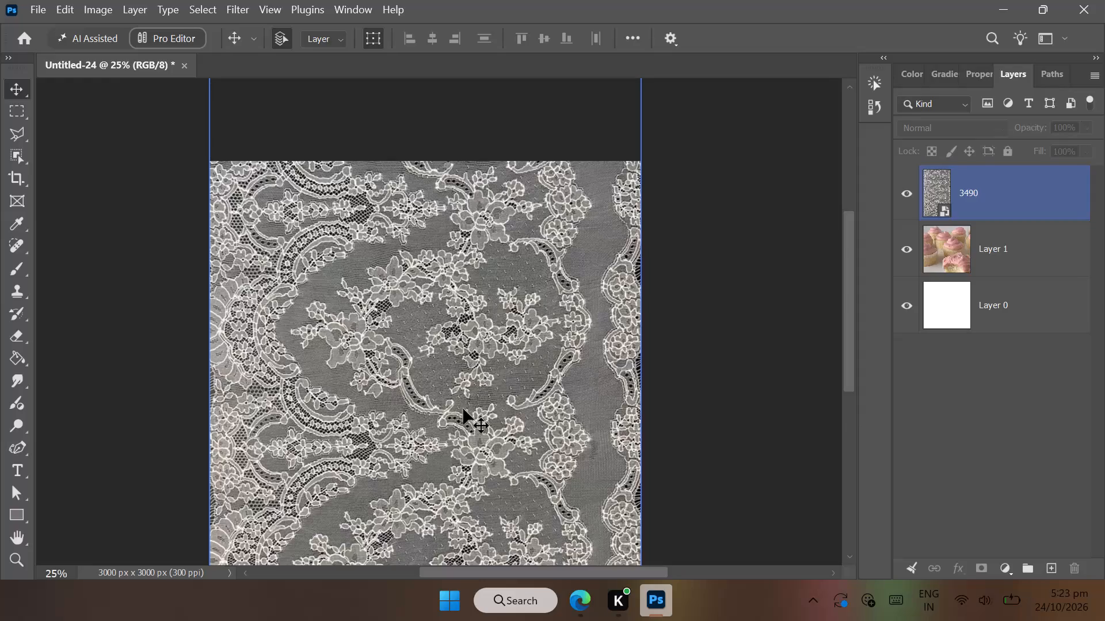
Rasterize the lace layer 3490.
scroll(463, 409, down, 1)
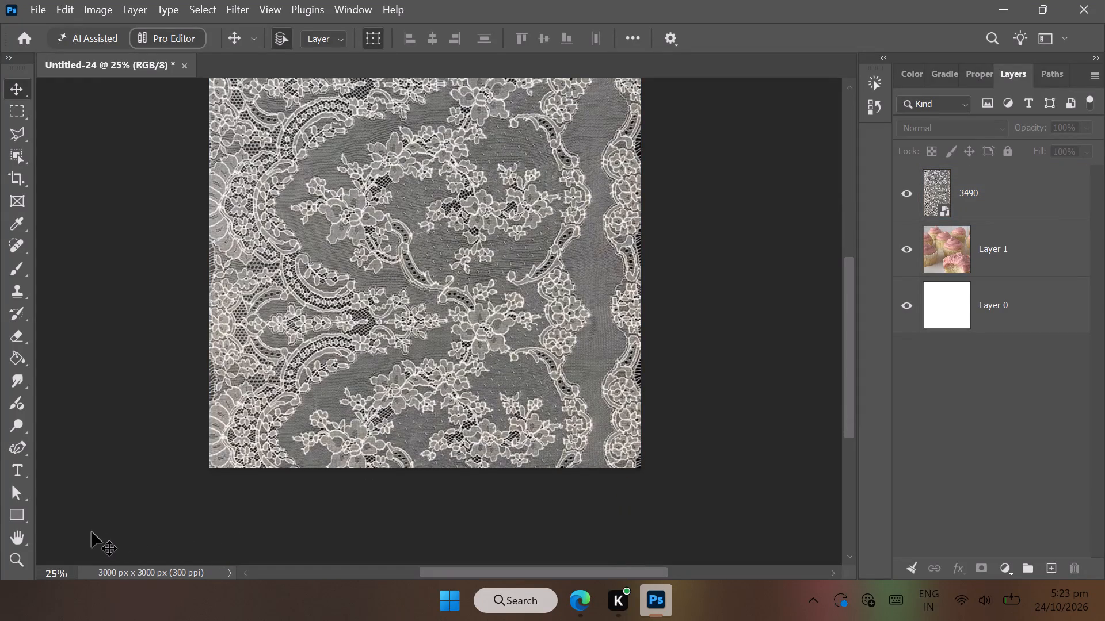
click(23, 563)
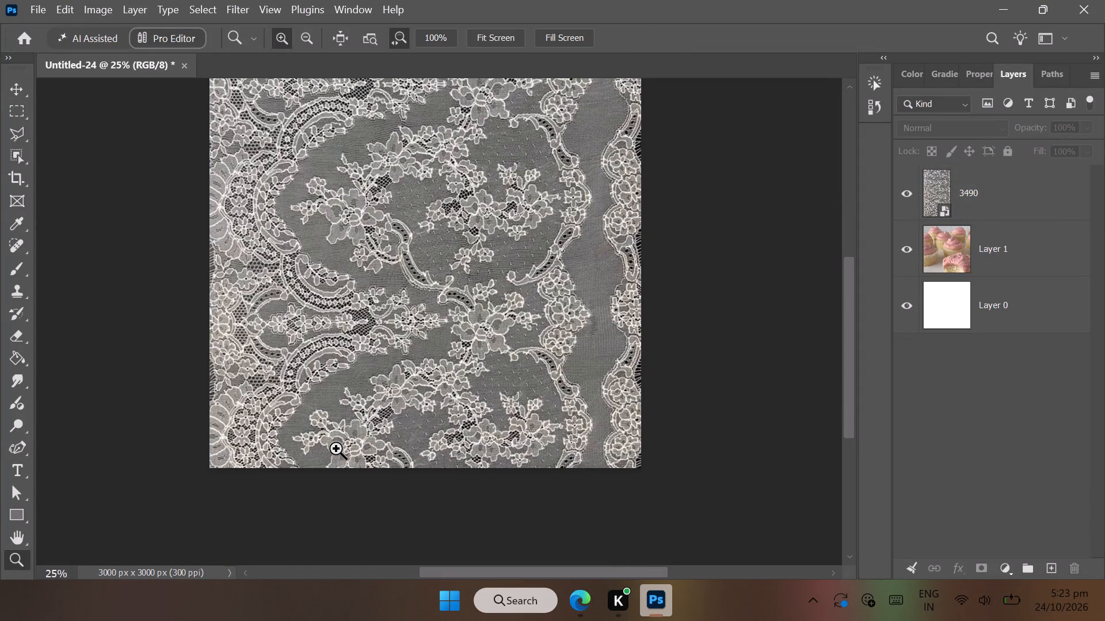
drag(339, 462, 374, 465)
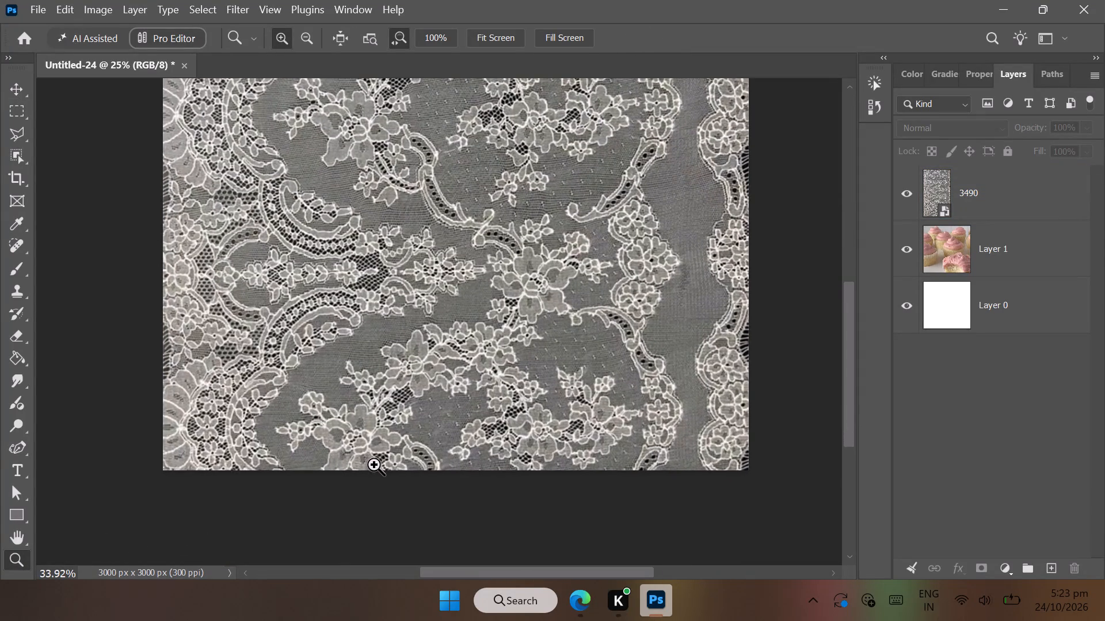
drag(374, 465, 353, 462)
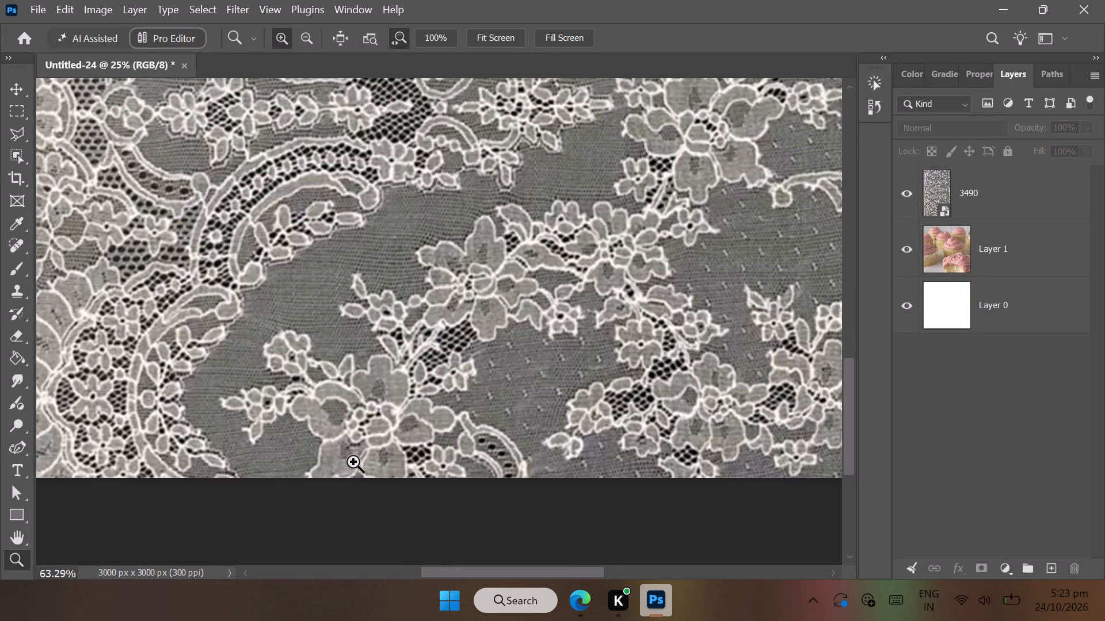
drag(353, 462, 338, 470)
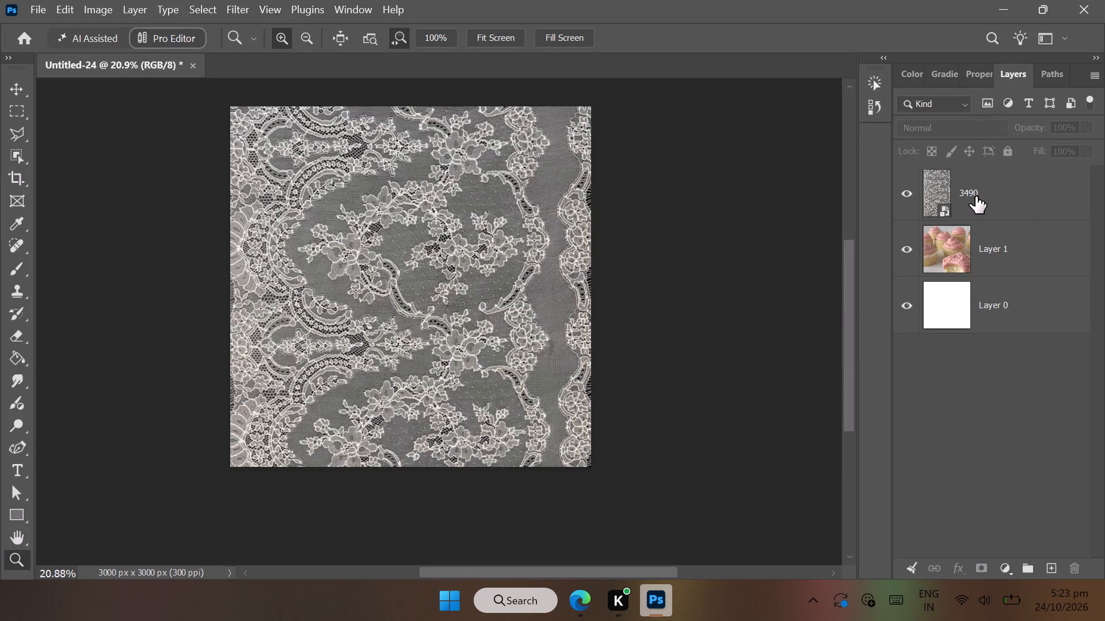
right_click(976, 196)
click(883, 549)
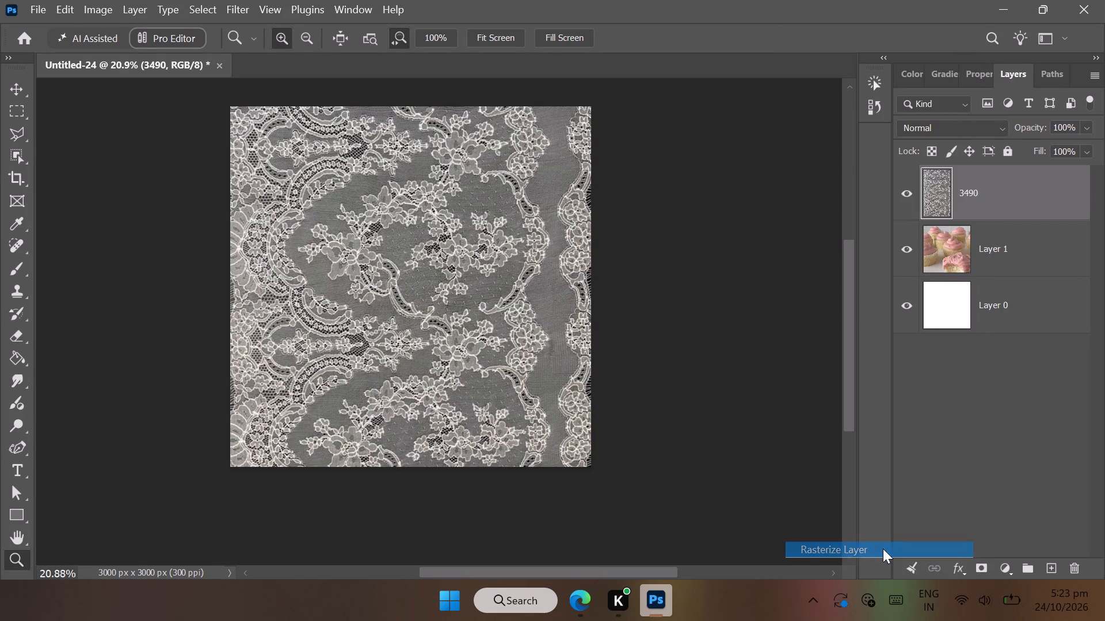
Trim the lace to the canvas by cutting a 3000 x 3000 px selection onto a new layer and deleting leftover layer 3490.
click(22, 108)
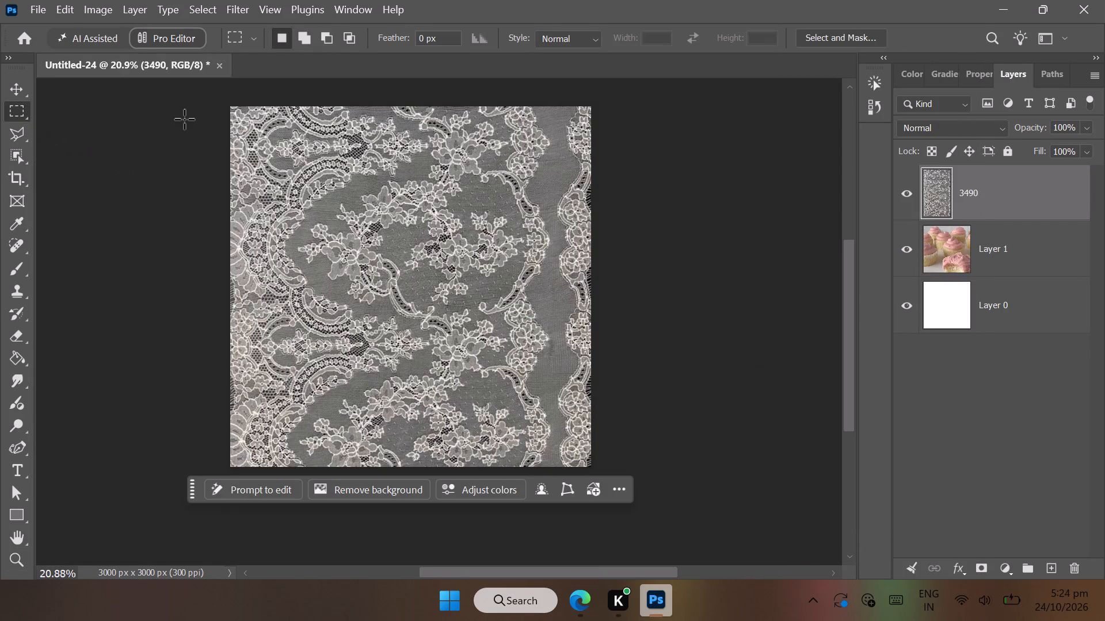
drag(208, 95, 660, 489)
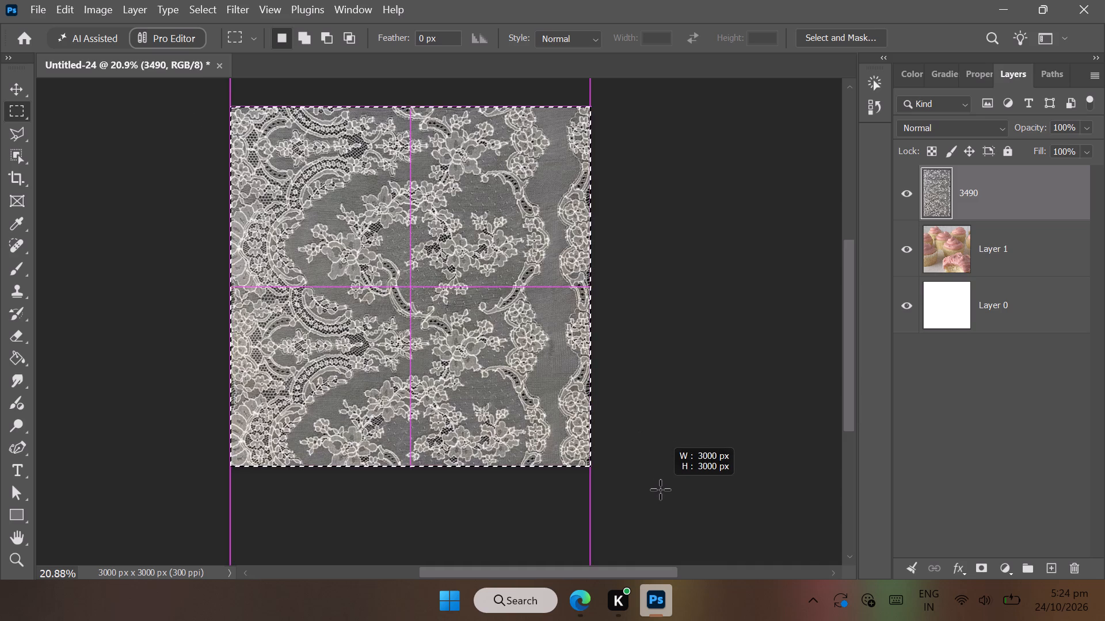
drag(660, 489, 661, 492)
key(ctrl+x)
key(ctrl+v)
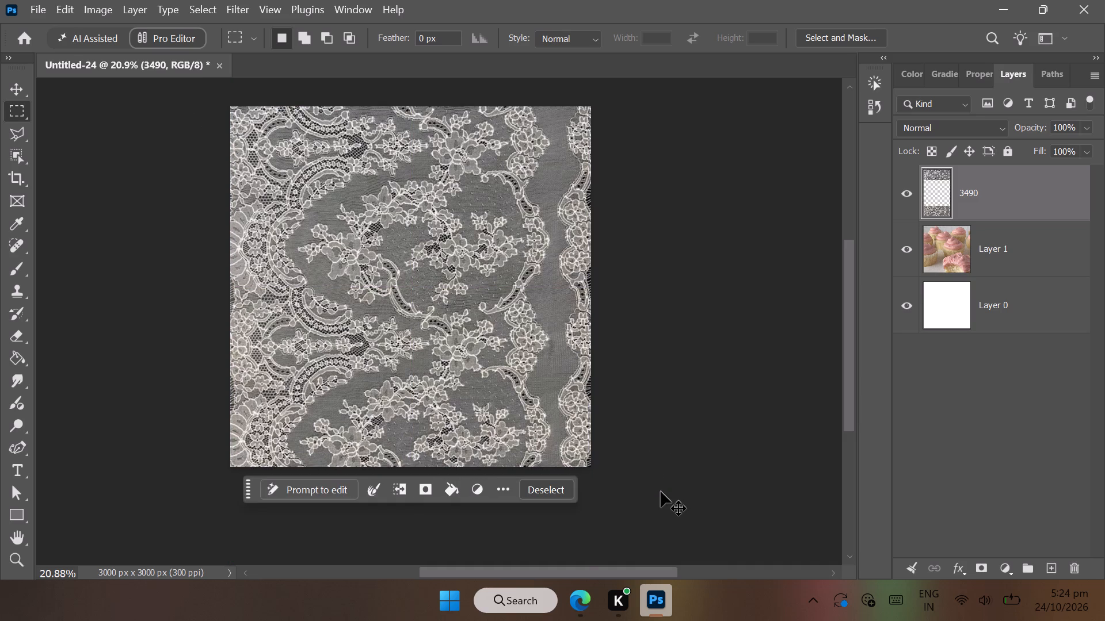
click(968, 248)
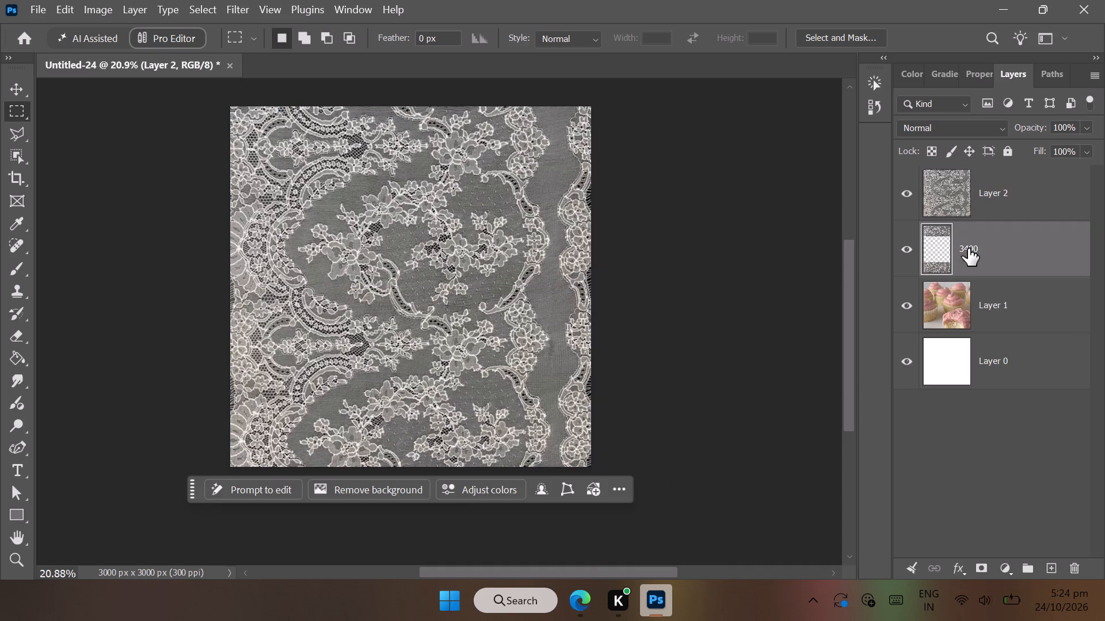
click(1070, 562)
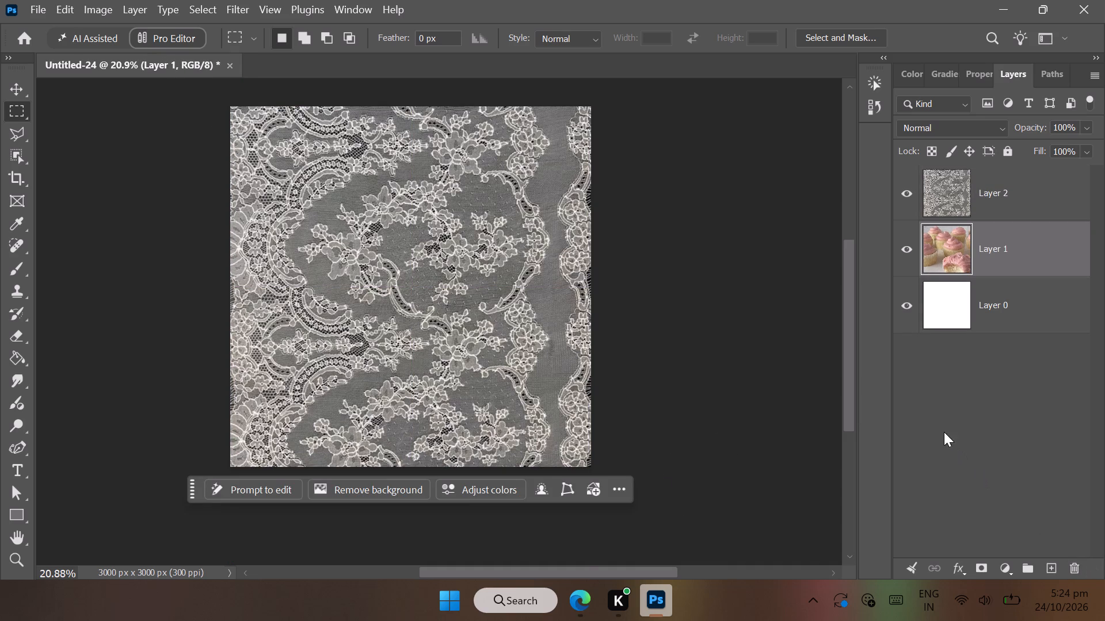
Select the lace's gray mesh background on Layer 2 with Color Range, sampling near its right edge, delete it and deselect.
click(973, 201)
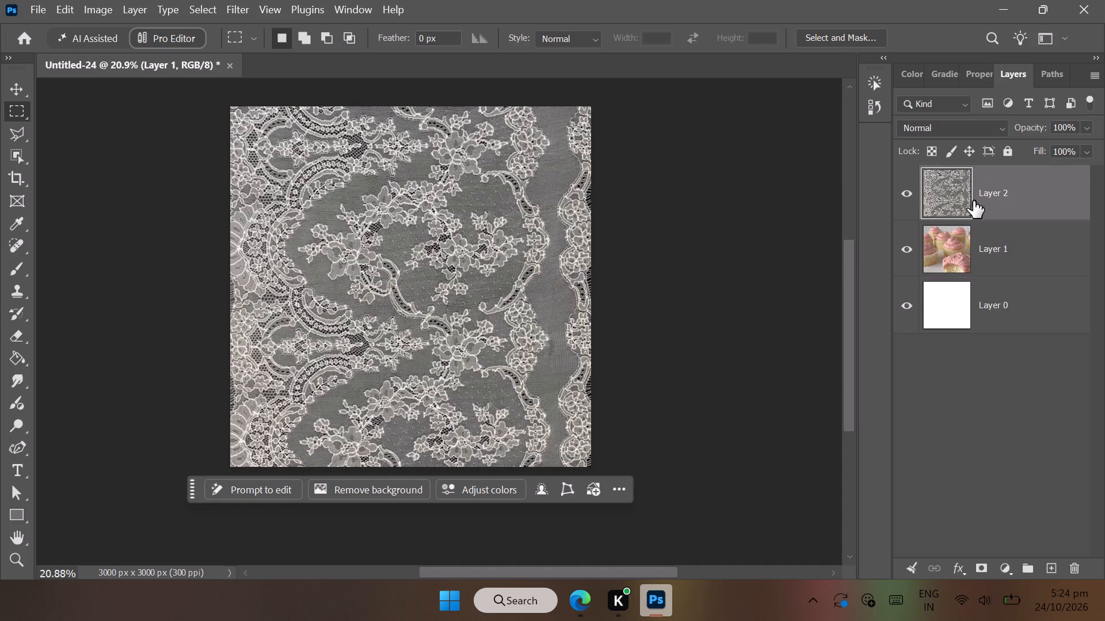
click(141, 1)
click(212, 3)
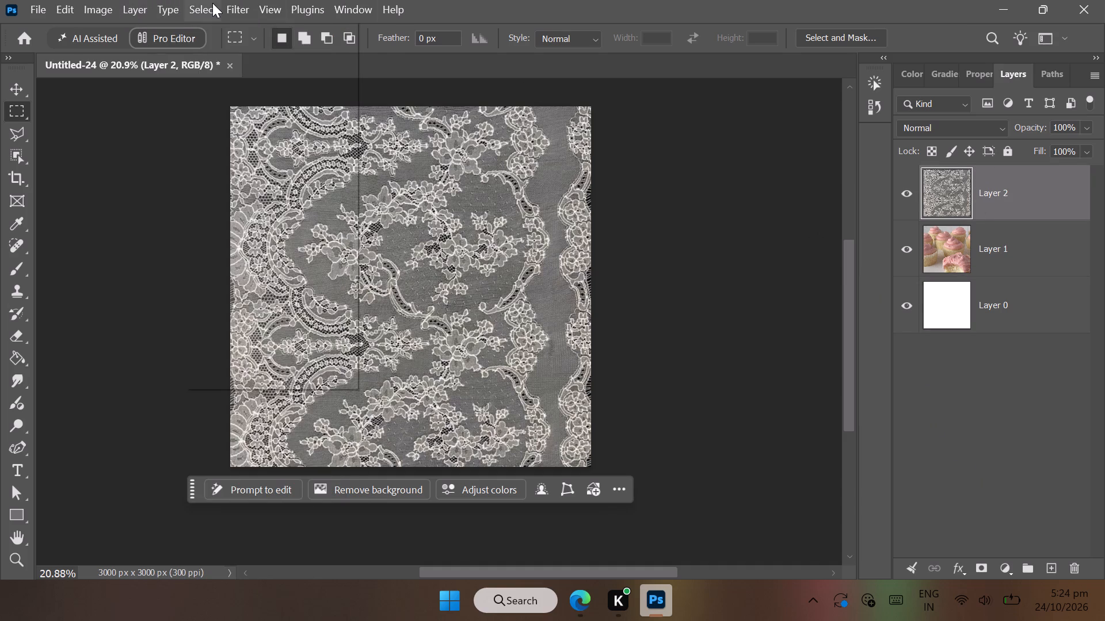
click(236, 177)
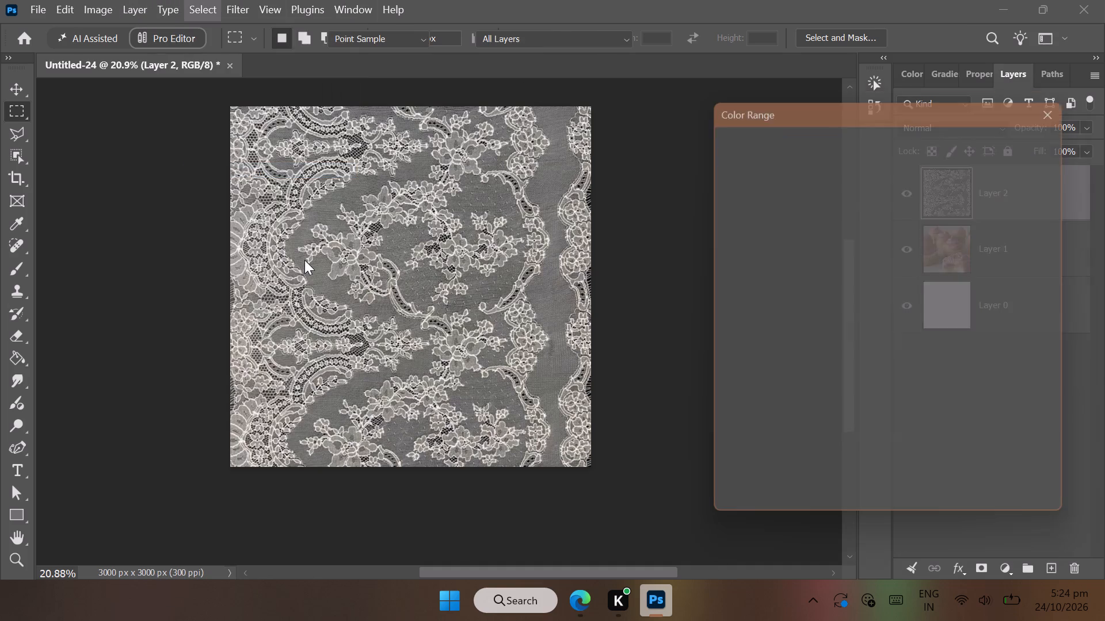
click(17, 560)
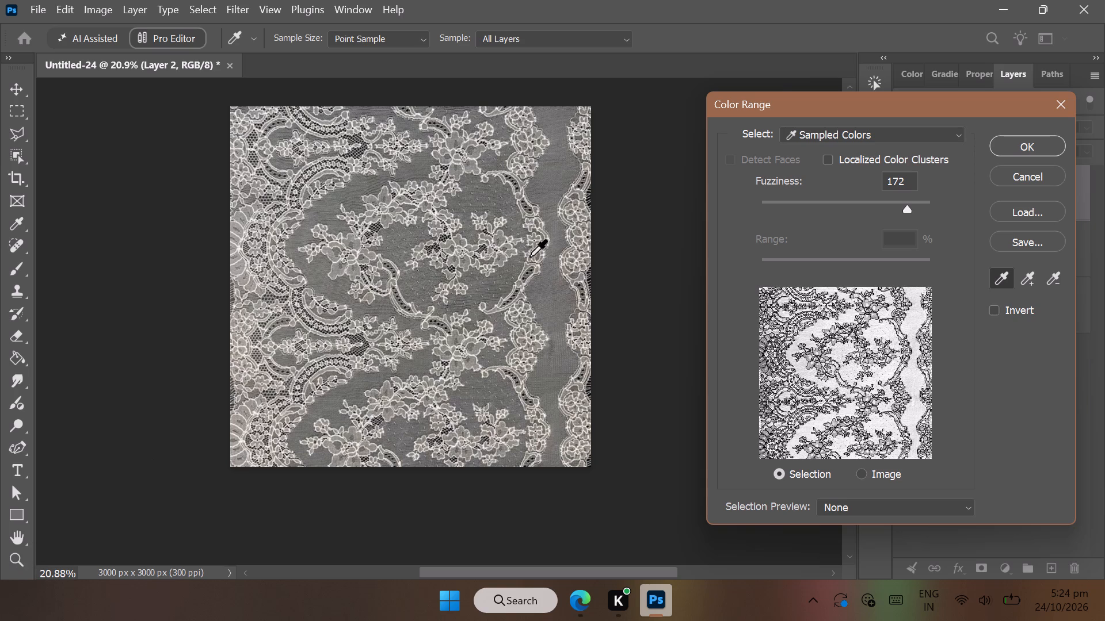
ctrl+scroll(478, 267, up, 5)
ctrl+scroll(478, 267, down, 6)
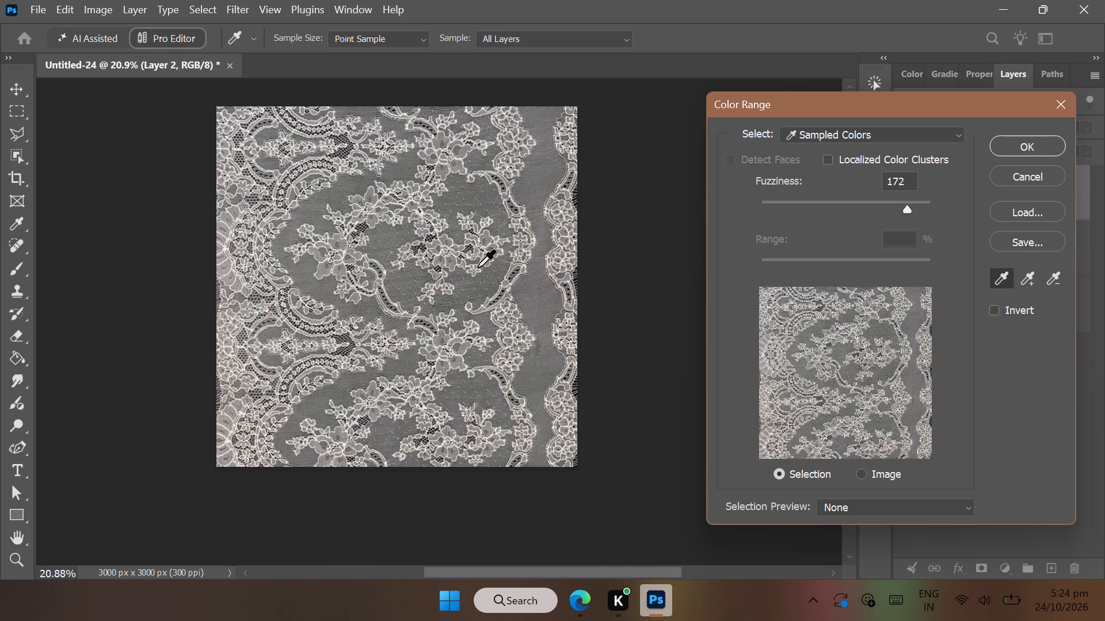
click(578, 287)
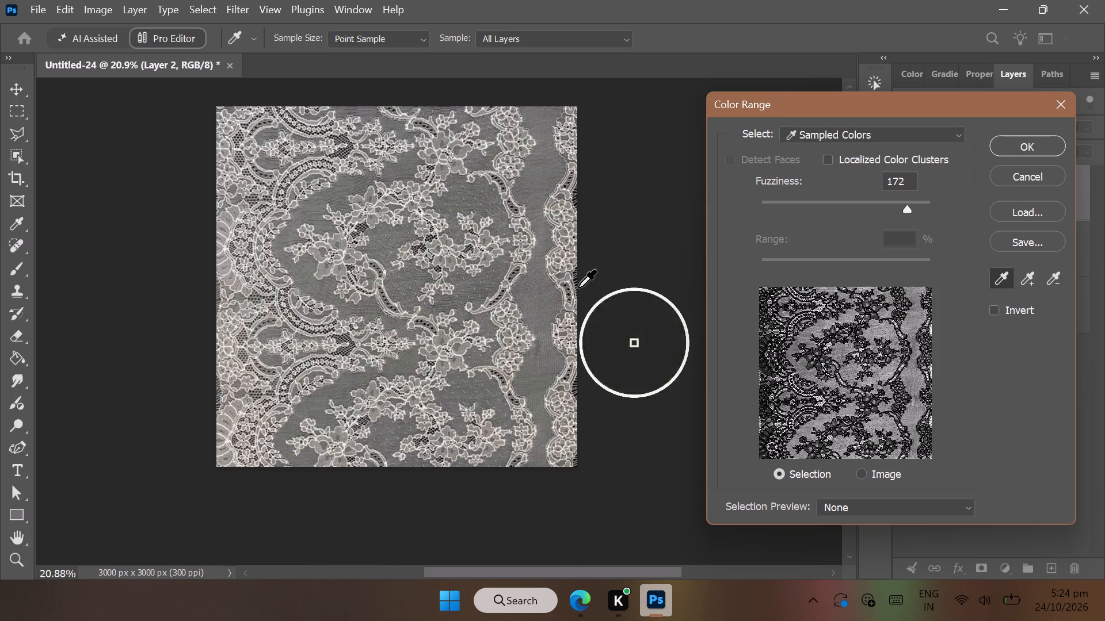
click(578, 287)
click(578, 287)
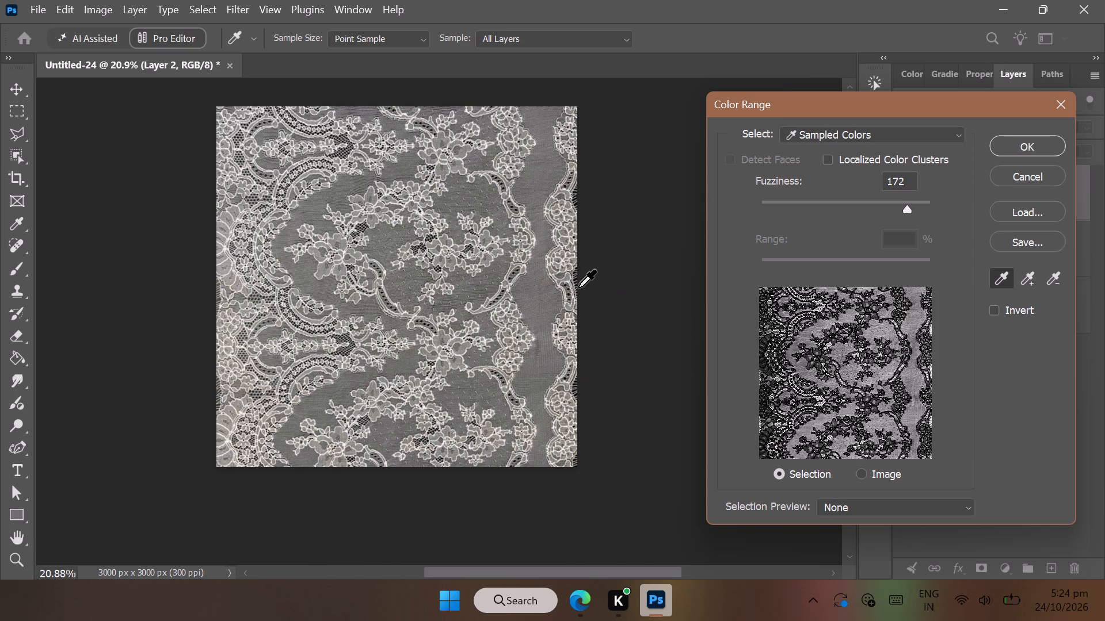
click(577, 288)
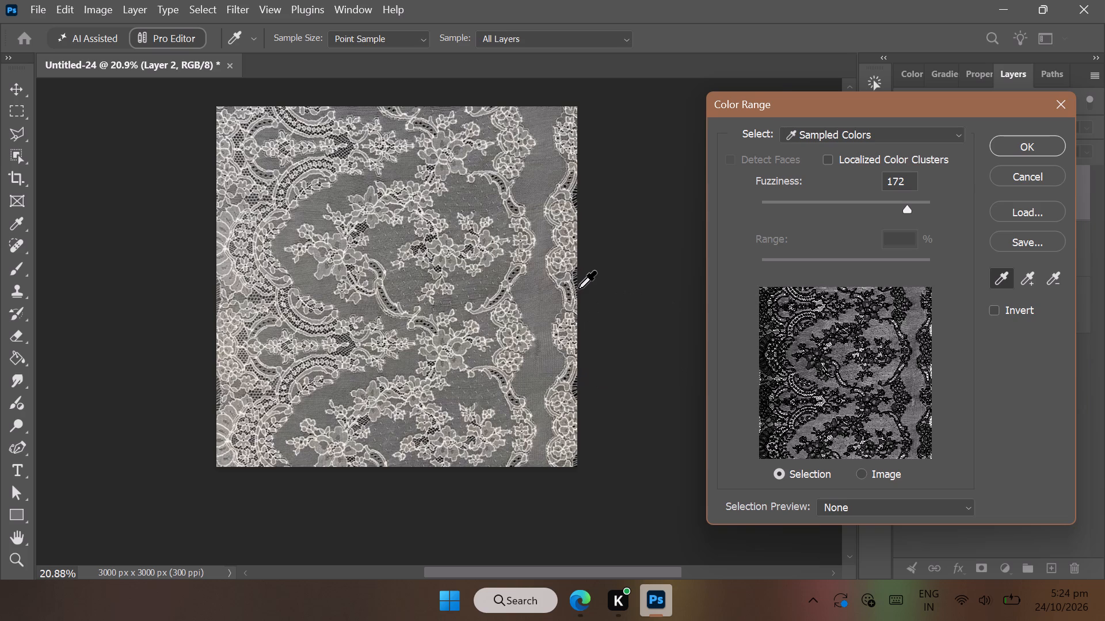
click(1022, 144)
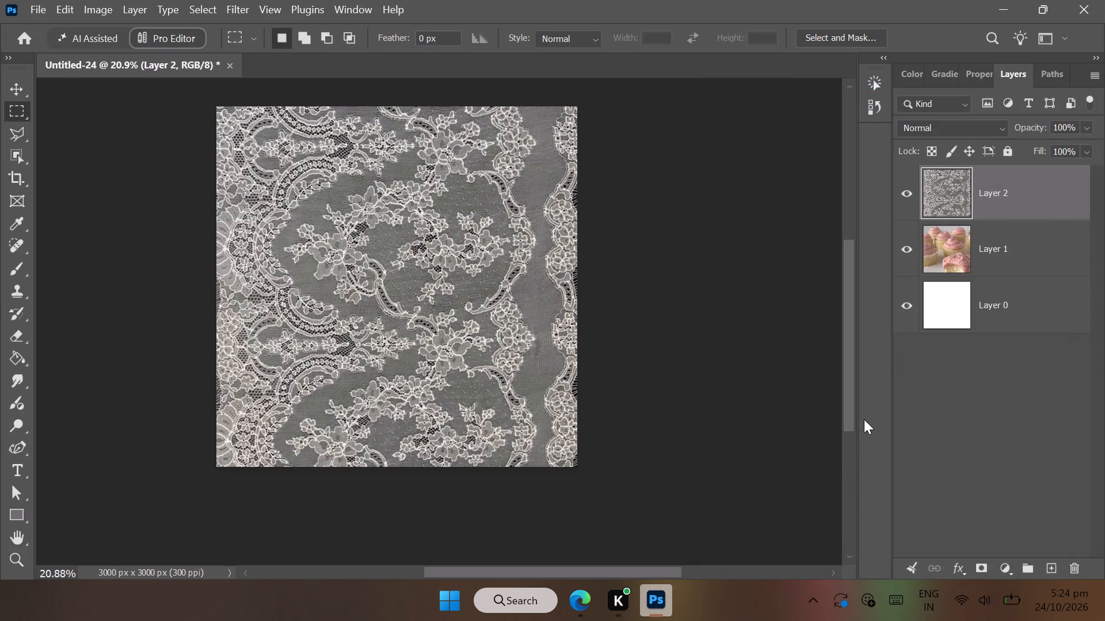
key(Delete)
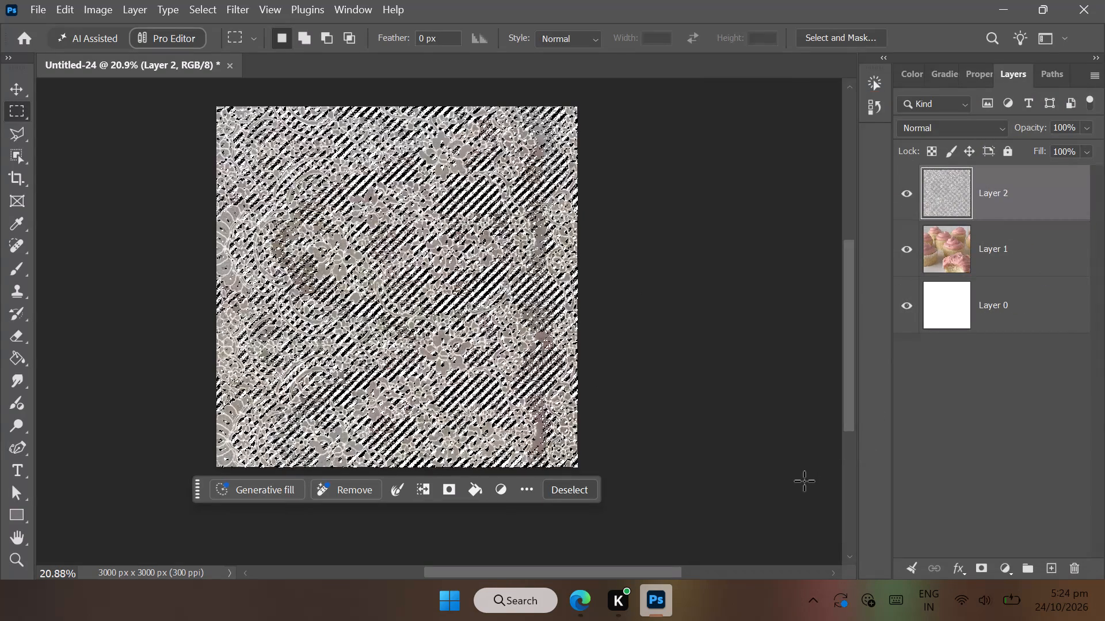
click(588, 490)
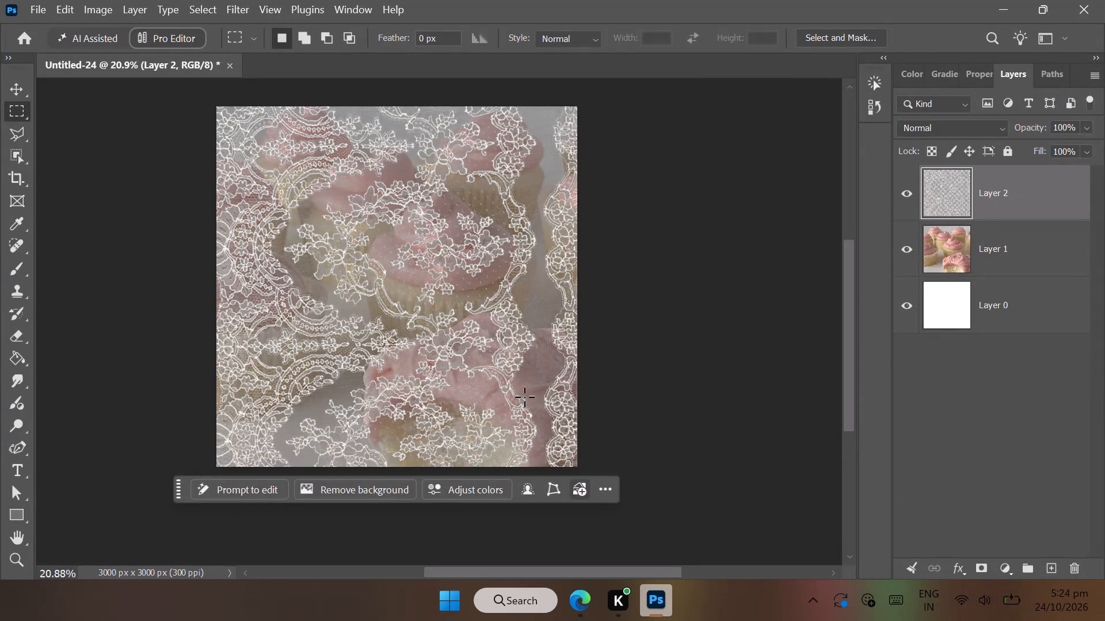
Set the blend mode of lace Layer 2 to Overlay.
click(16, 559)
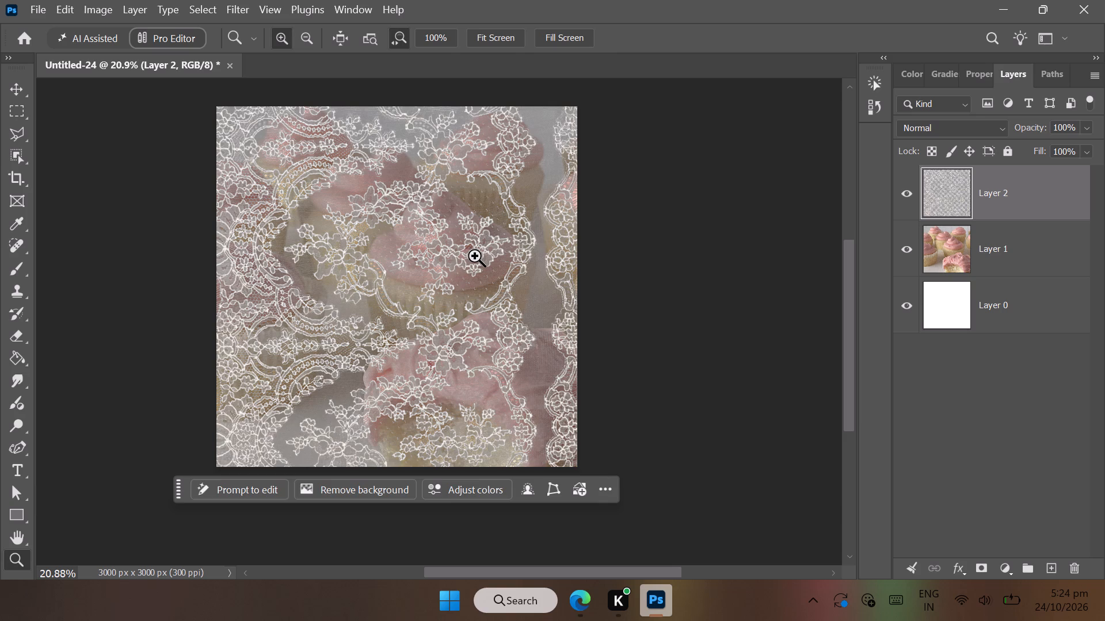
drag(475, 256, 566, 263)
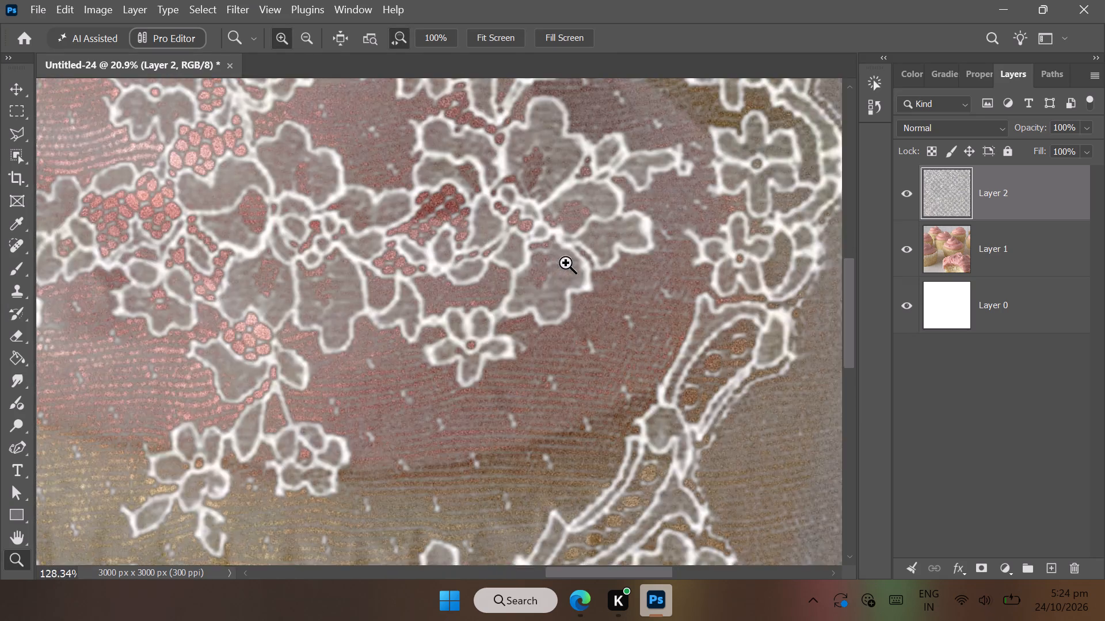
drag(566, 263, 544, 282)
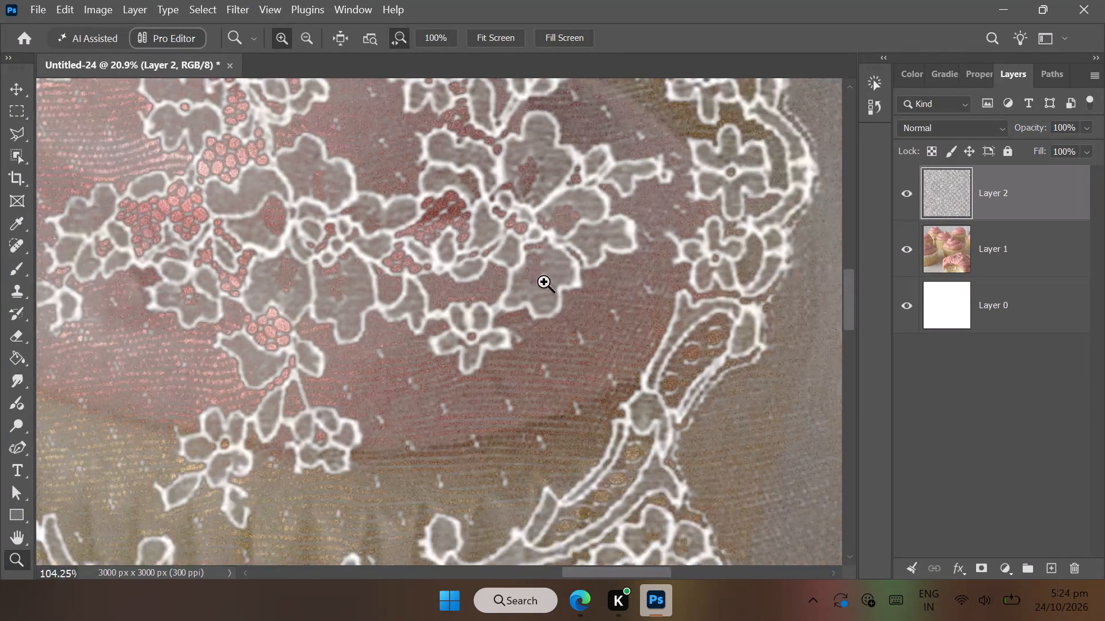
drag(544, 282, 494, 287)
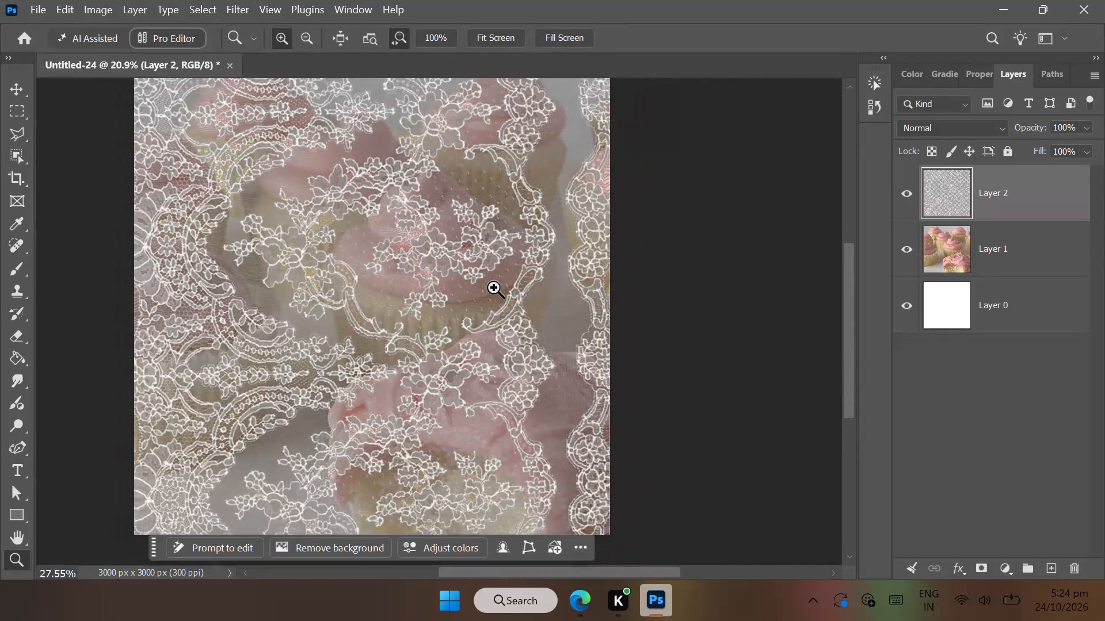
scroll(494, 287, left, 1)
scroll(494, 287, right, 1)
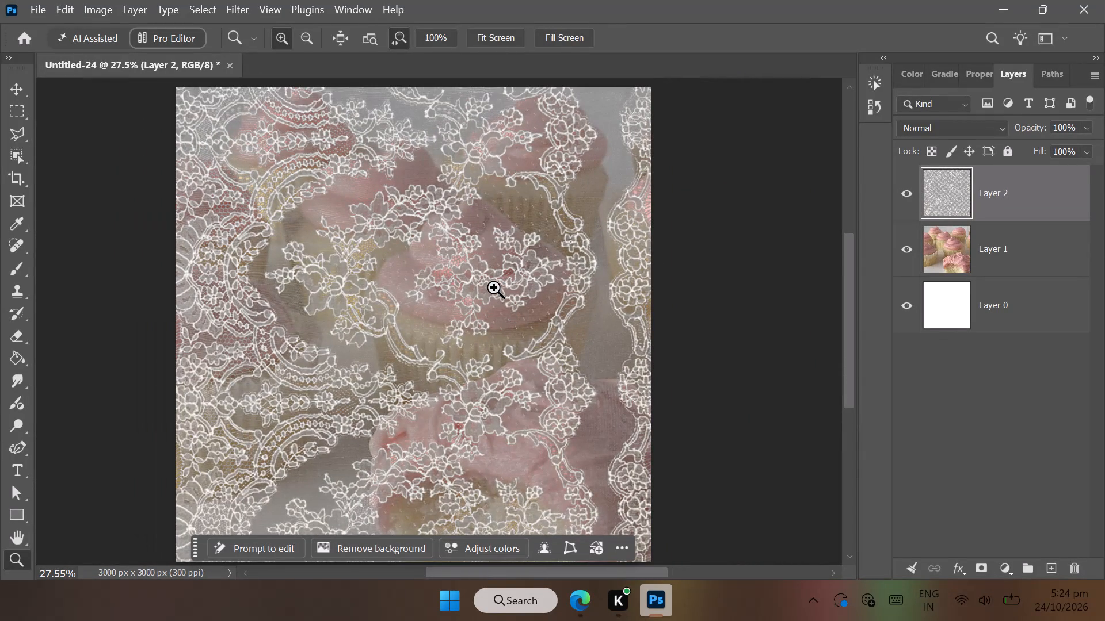
scroll(494, 287, right, 1)
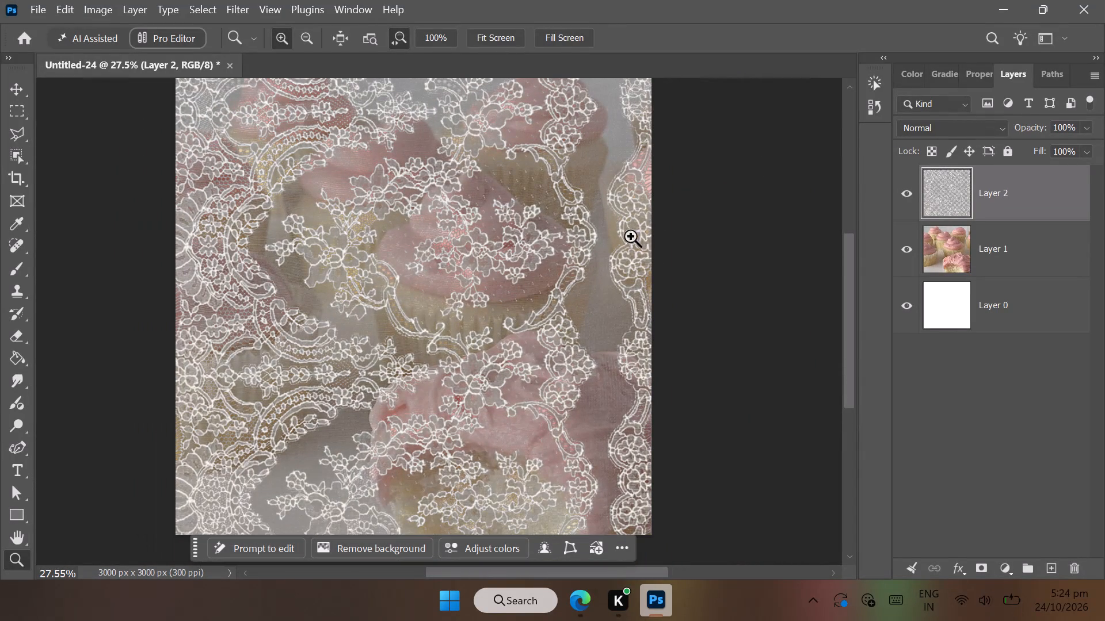
click(945, 121)
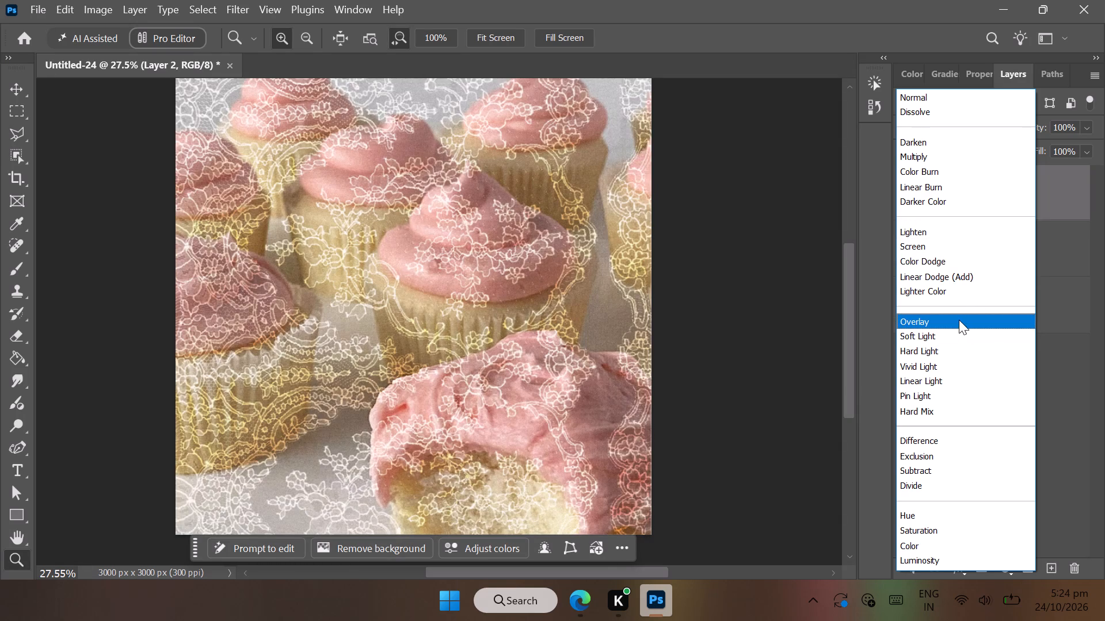
click(959, 320)
Add a Bevel & Emboss effect to lace Layer 2.
double_click(952, 204)
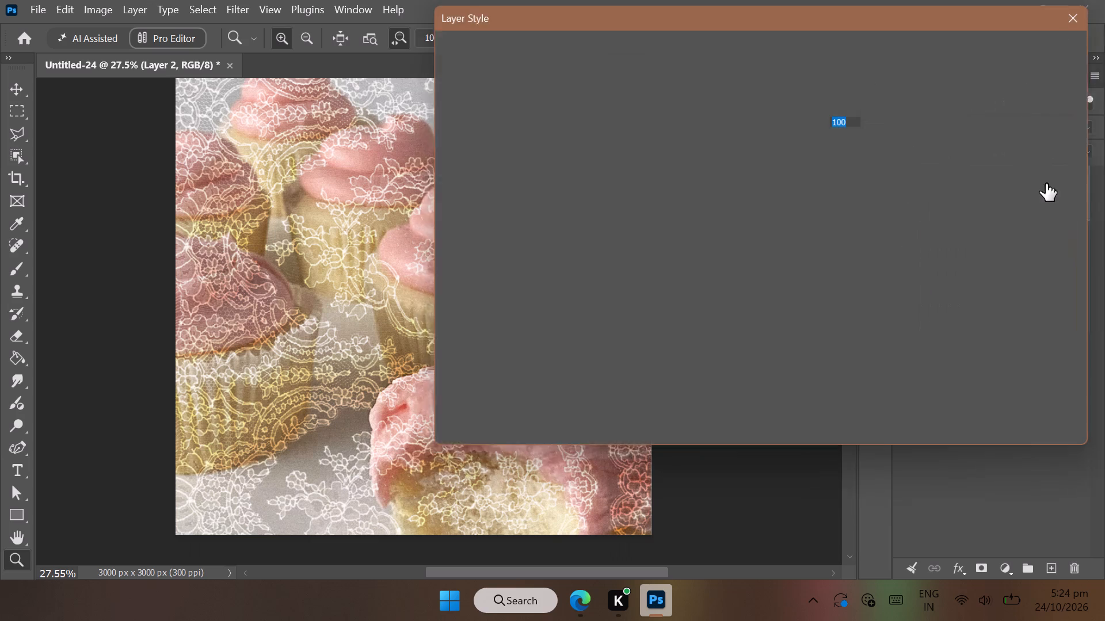
click(453, 117)
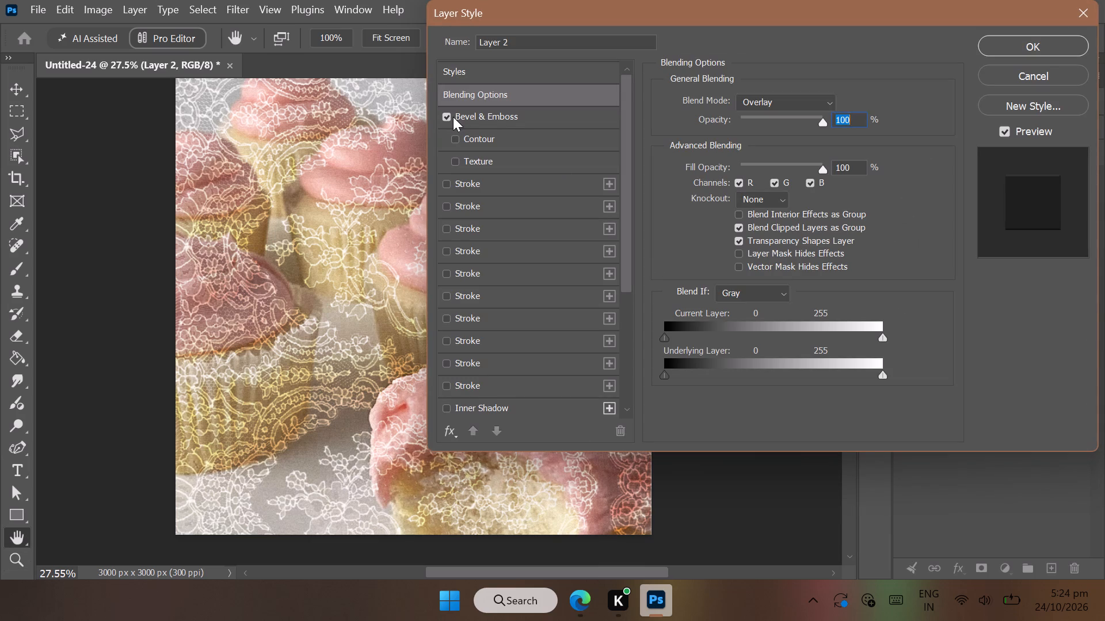
click(1036, 40)
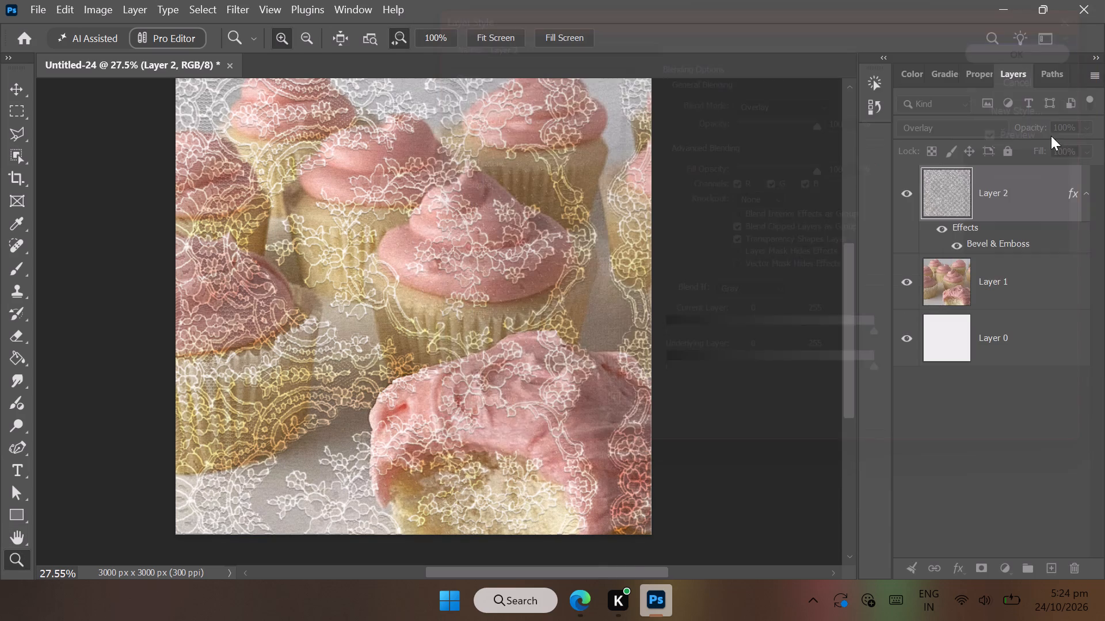
Lower the fill of lace Layer 2 to 0%.
drag(1046, 154, 955, 164)
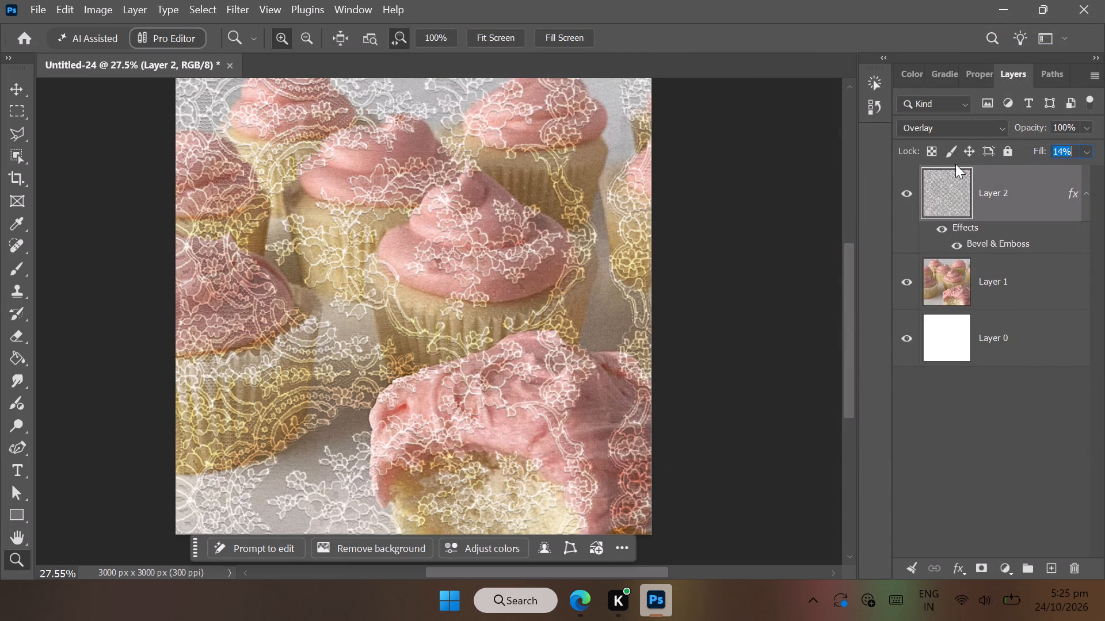
drag(955, 164, 912, 171)
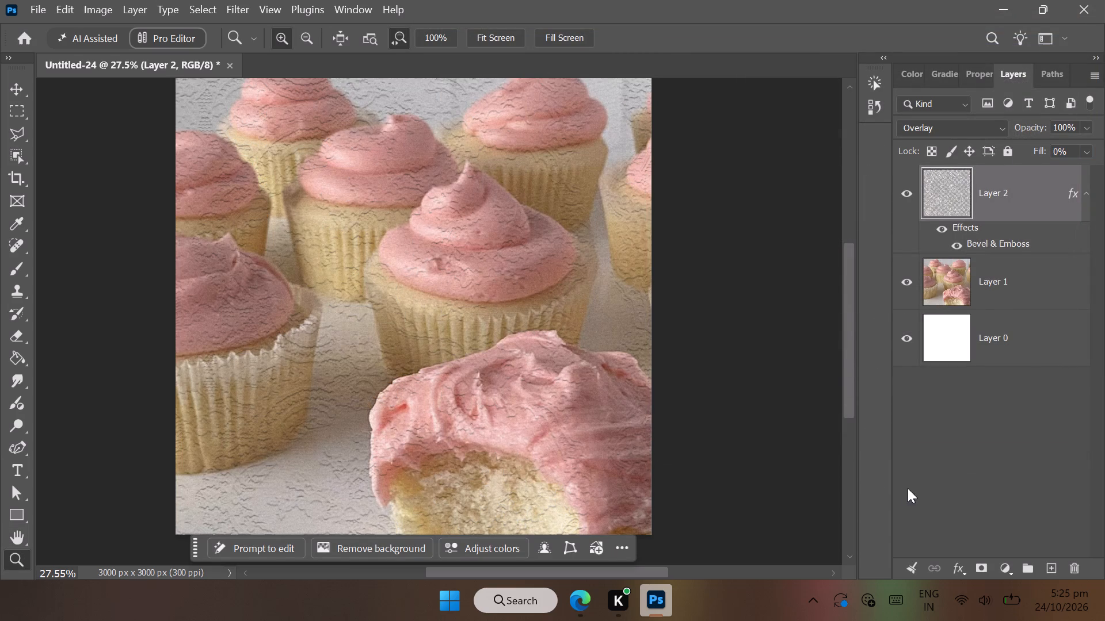
Adjust the Bevel & Emboss shading on lace Layer 2 to an angle of -53° and an altitude of 37°.
double_click(979, 241)
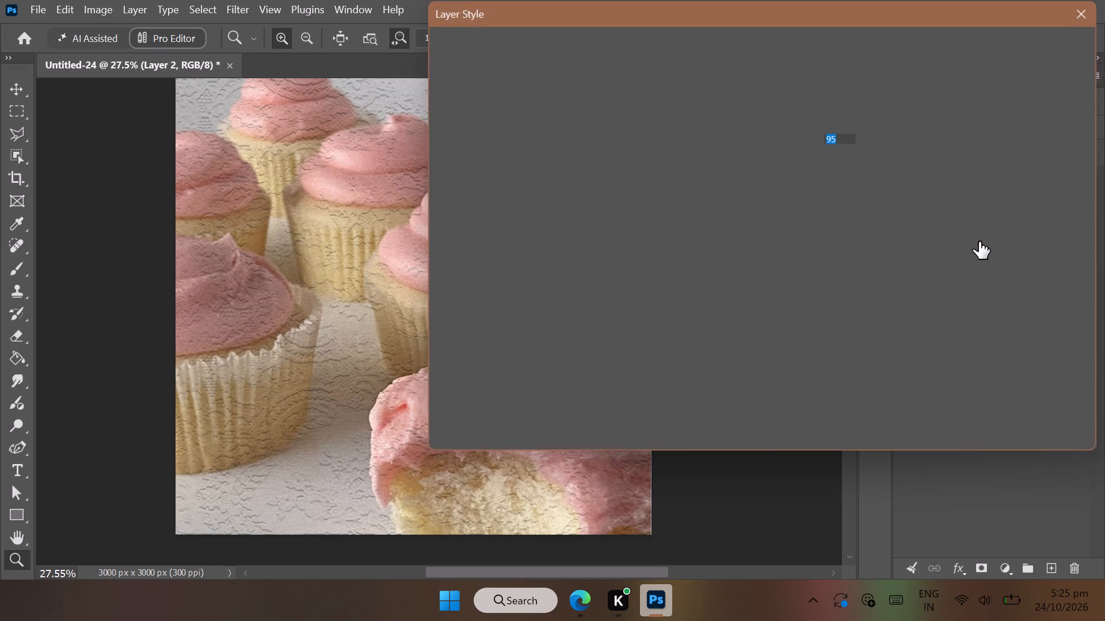
click(744, 264)
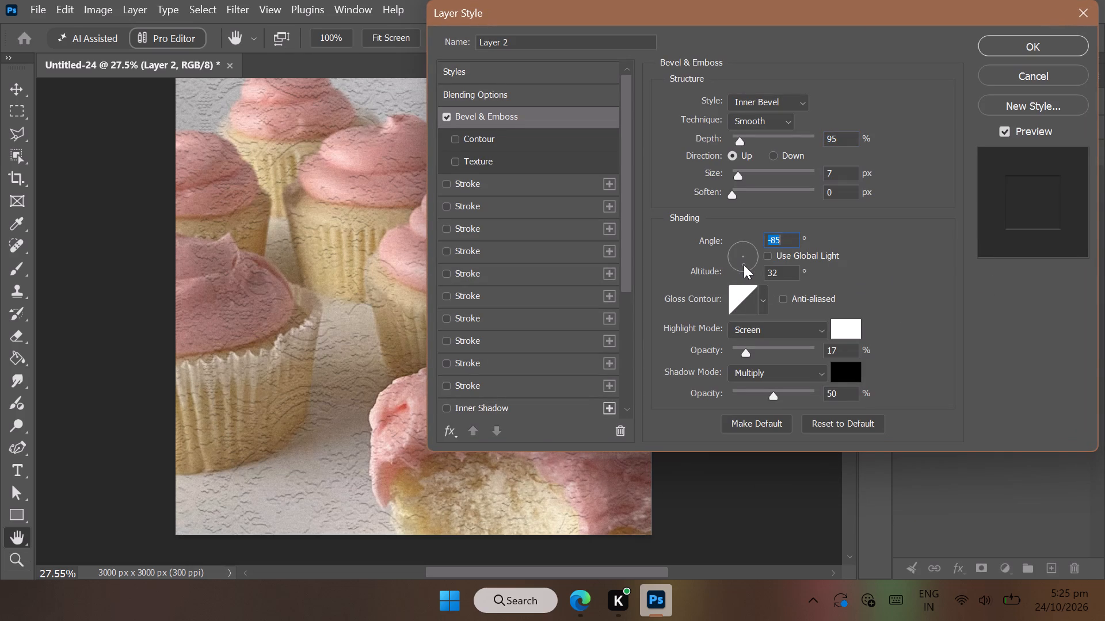
click(735, 264)
click(729, 248)
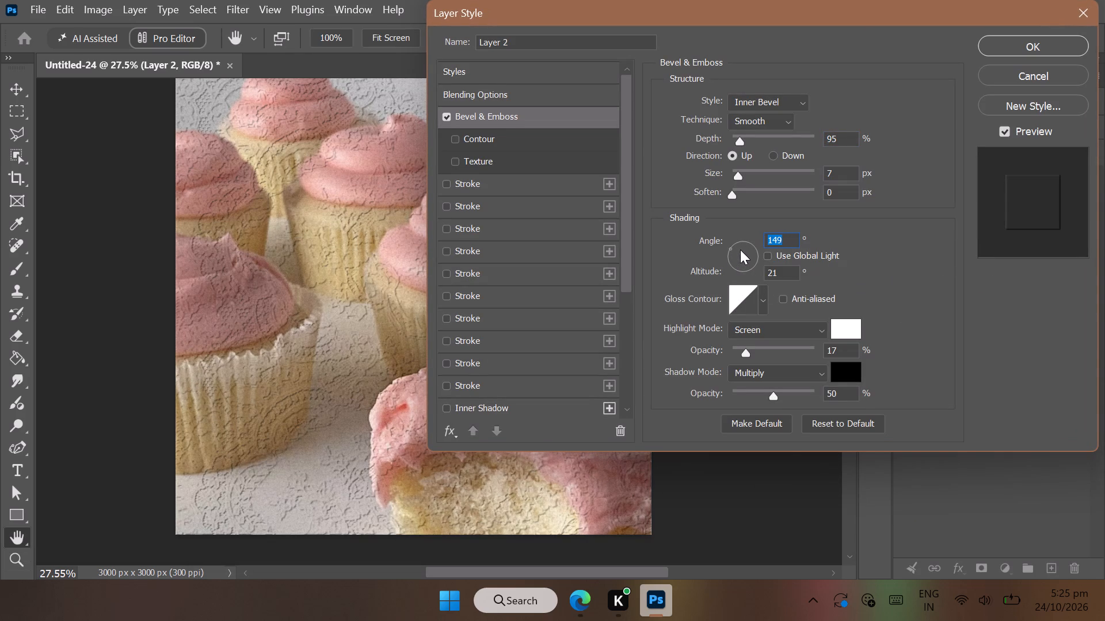
click(751, 253)
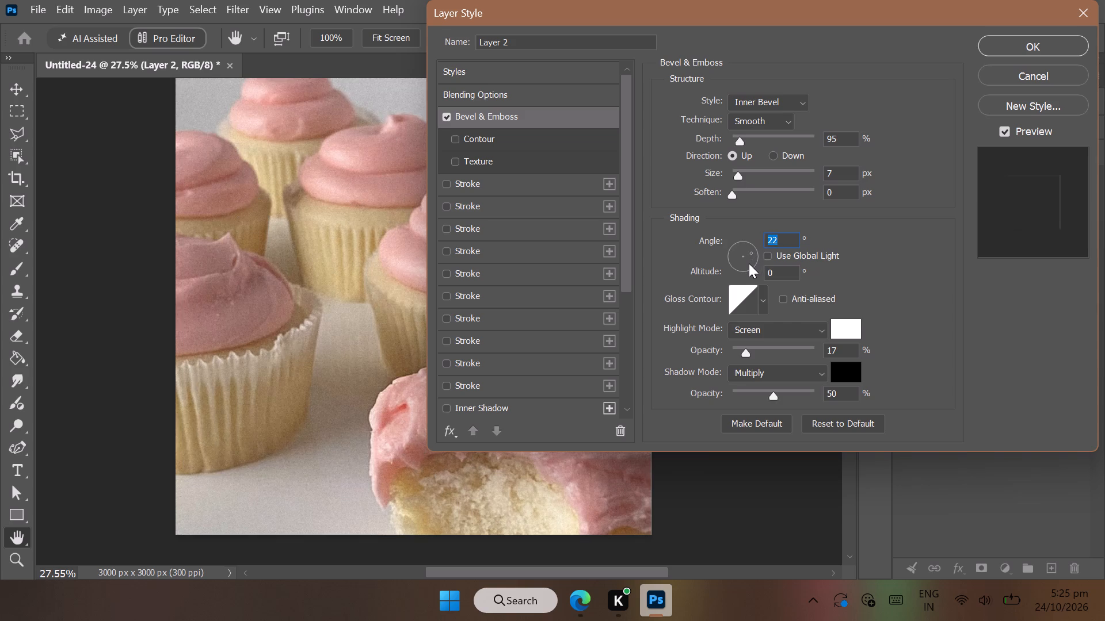
click(748, 263)
click(734, 273)
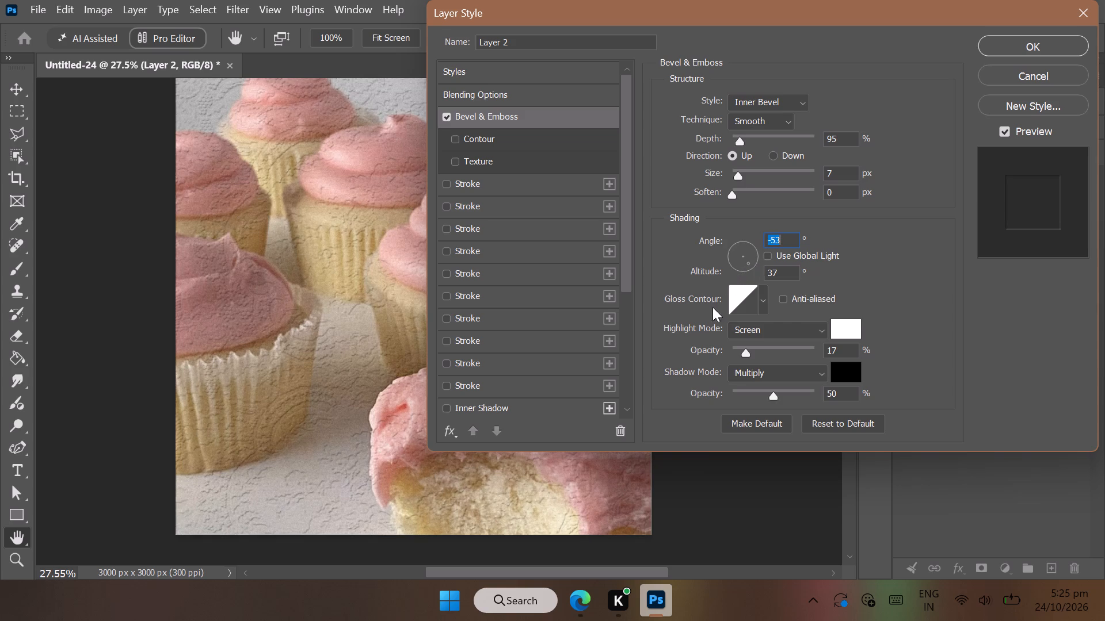
Set the lace bevel's size to 6 px, soften to 0 px and depth to 115%, and apply the layer style.
click(739, 175)
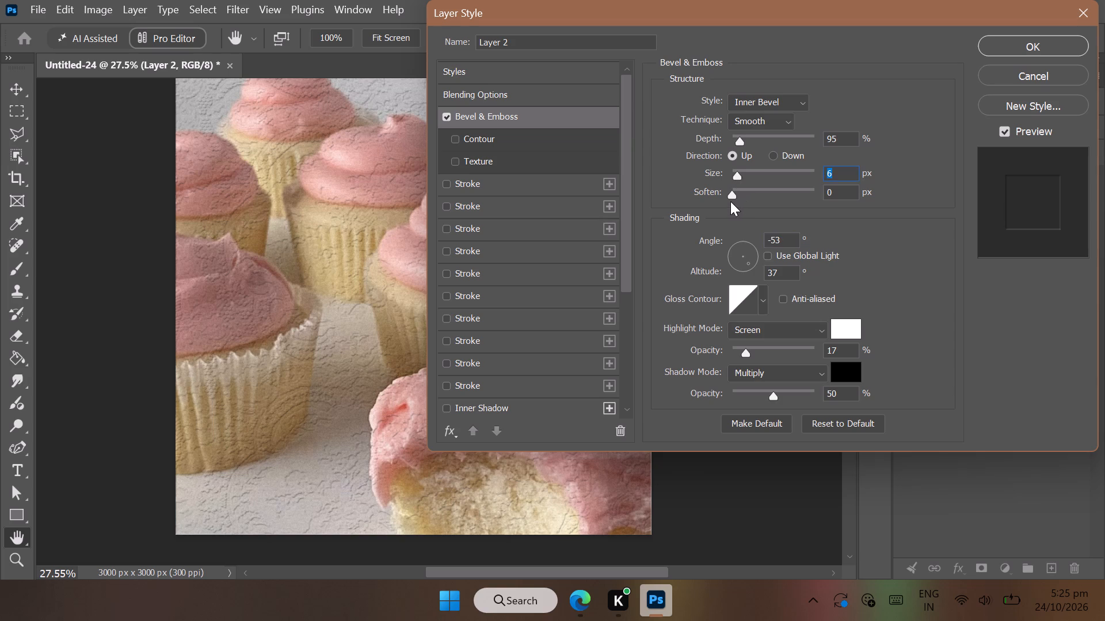
drag(730, 199, 739, 192)
drag(739, 192, 719, 194)
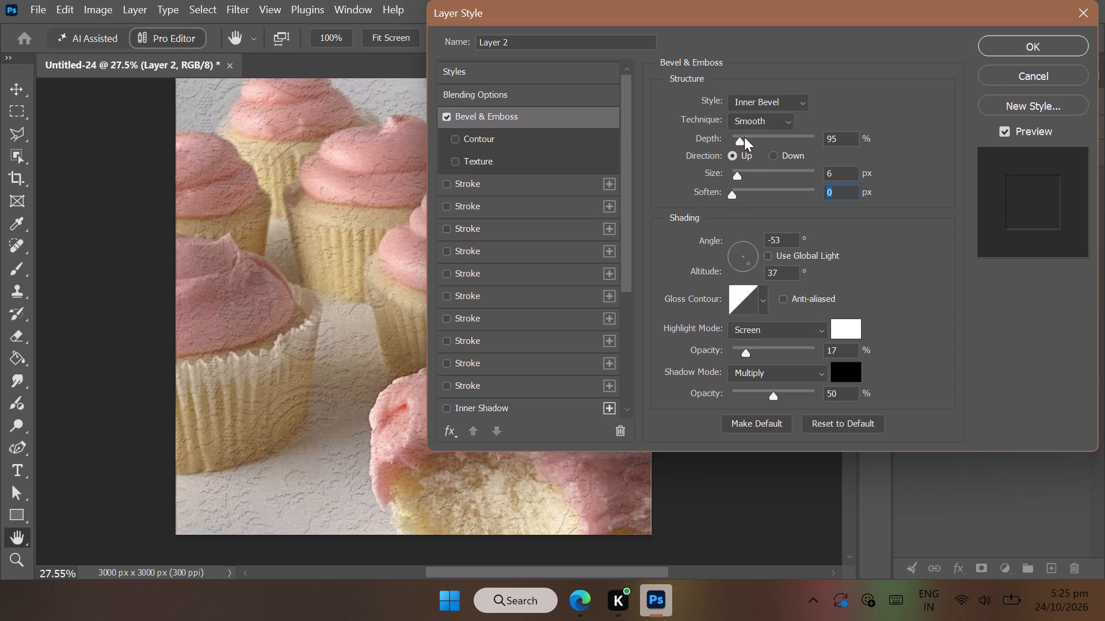
drag(744, 137, 774, 133)
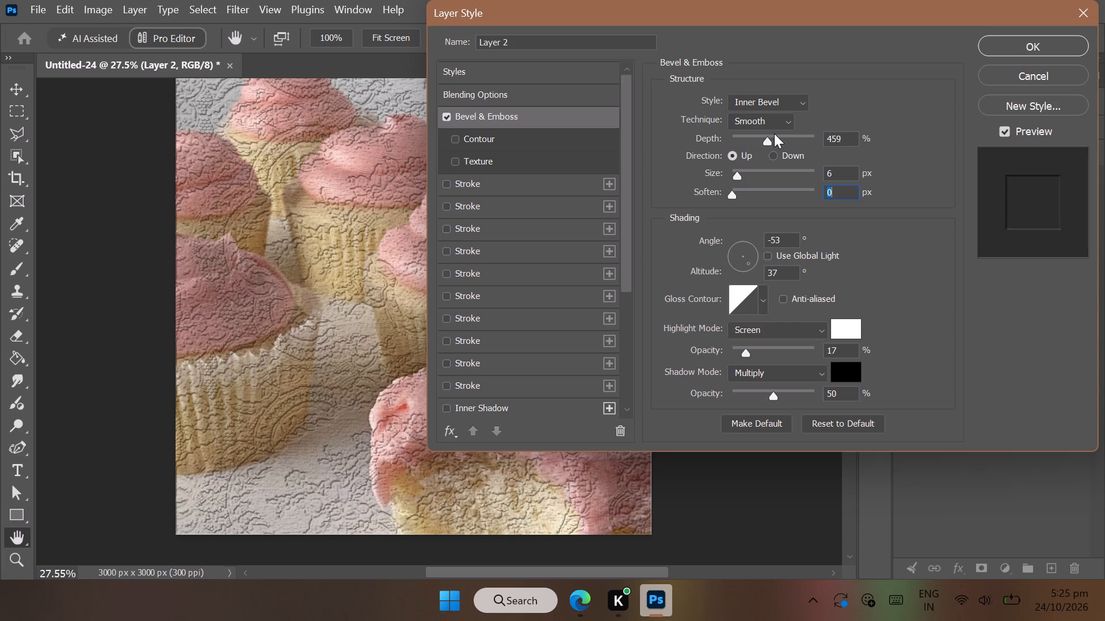
drag(774, 133, 746, 143)
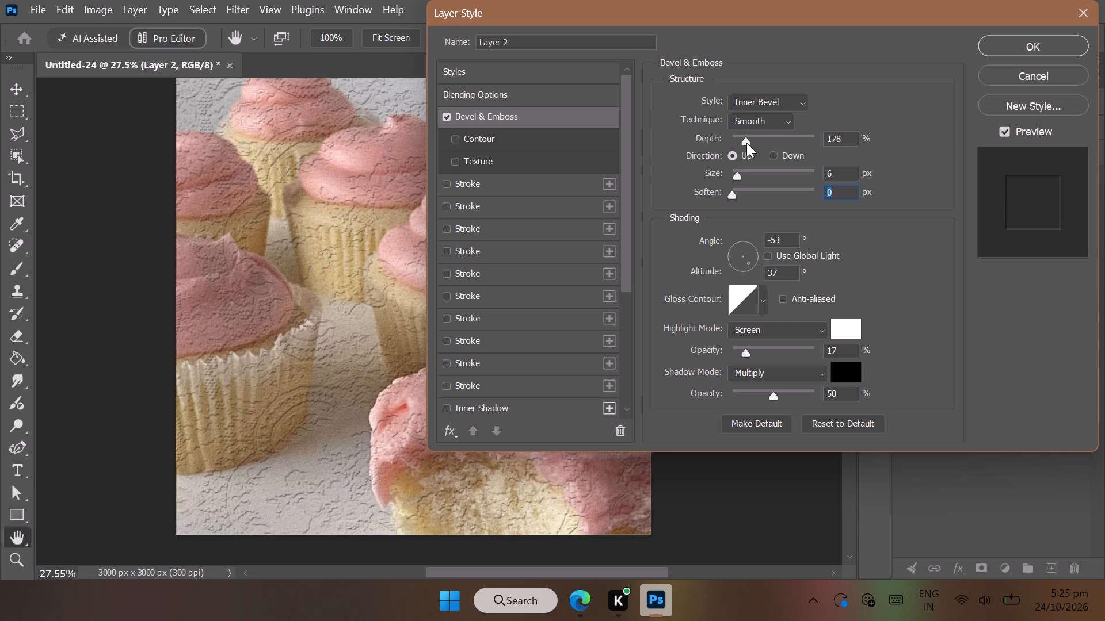
drag(746, 143, 741, 143)
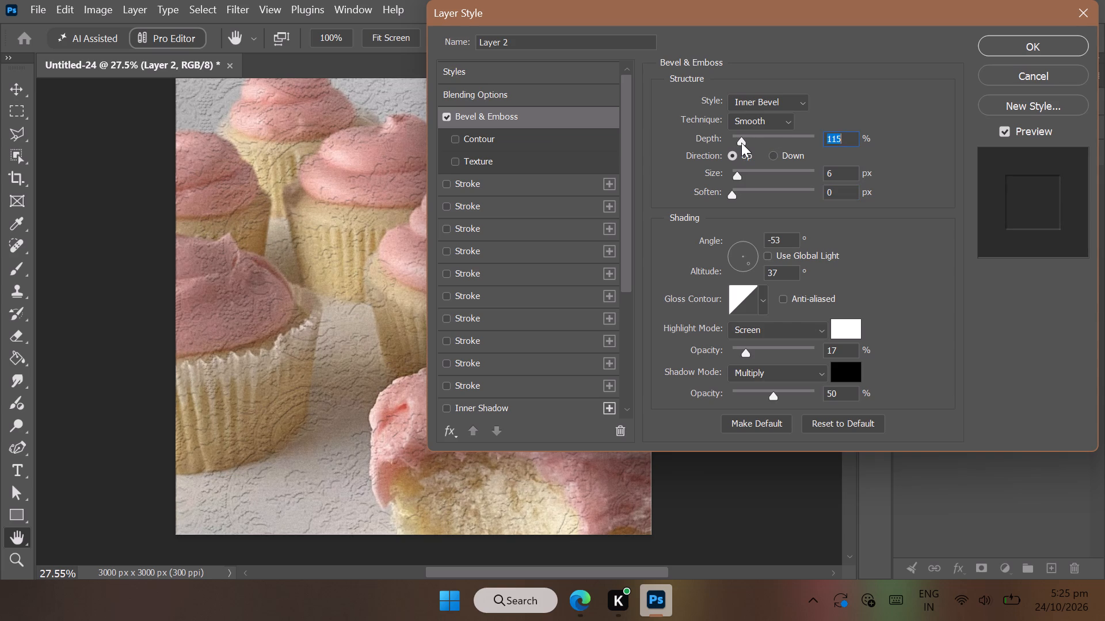
click(997, 41)
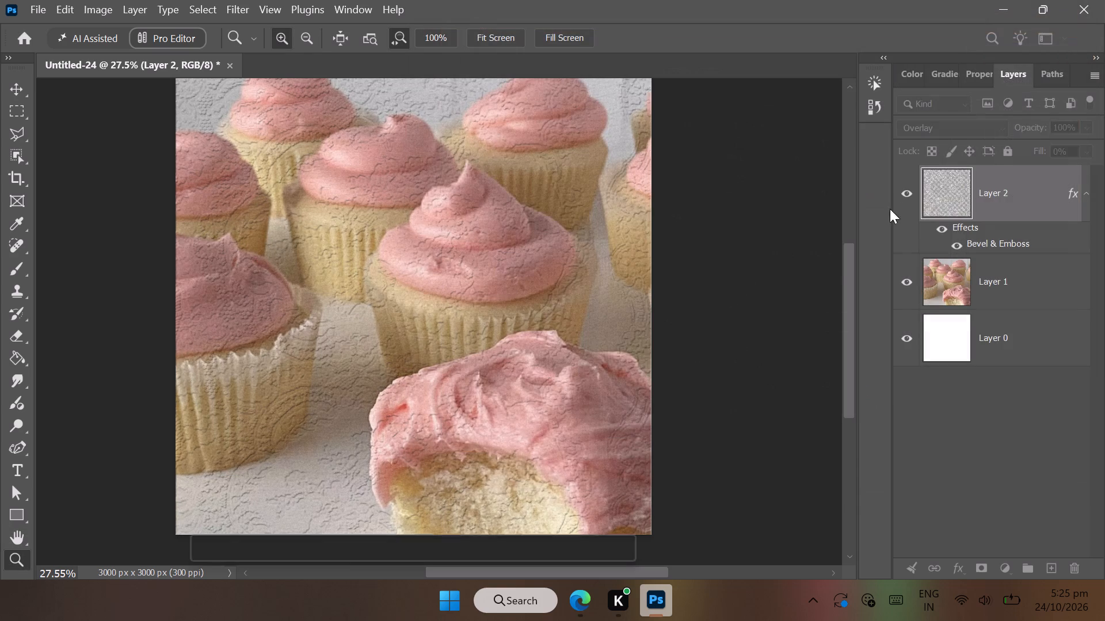
Raise the fill of lace Layer 2 to 41%.
scroll(750, 292, up, 1)
scroll(750, 292, down, 1)
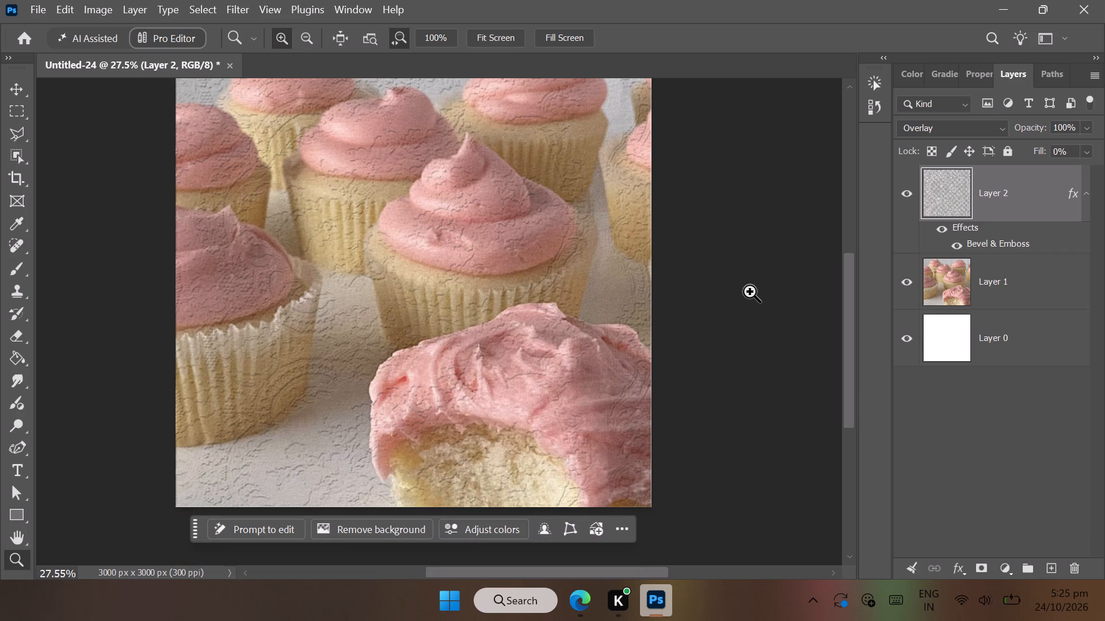
scroll(750, 292, down, 1)
drag(267, 452, 340, 425)
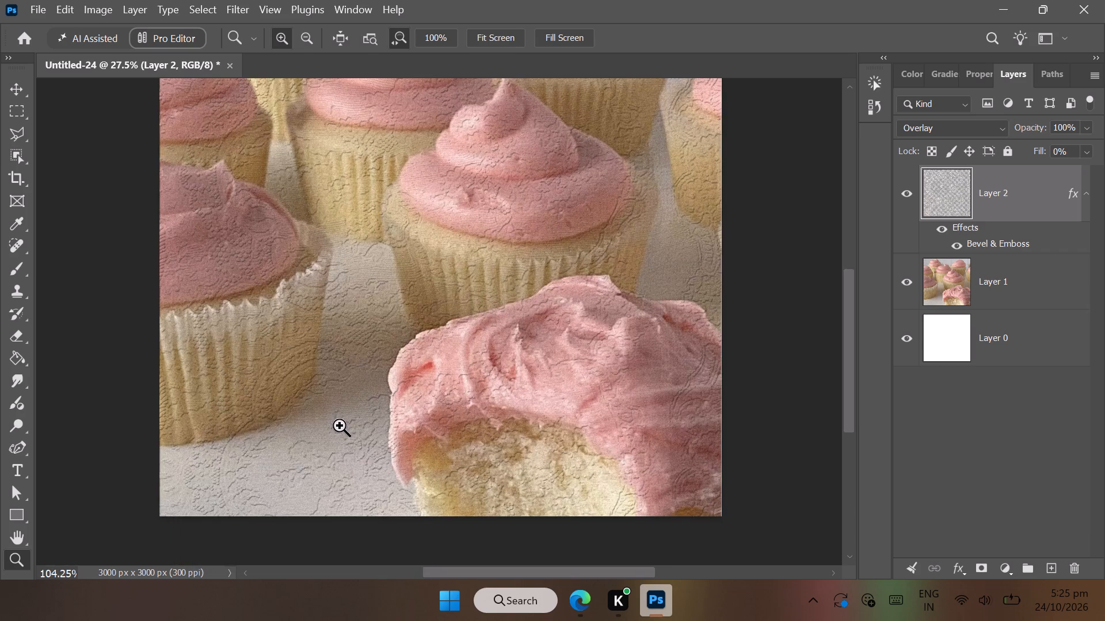
drag(340, 425, 305, 421)
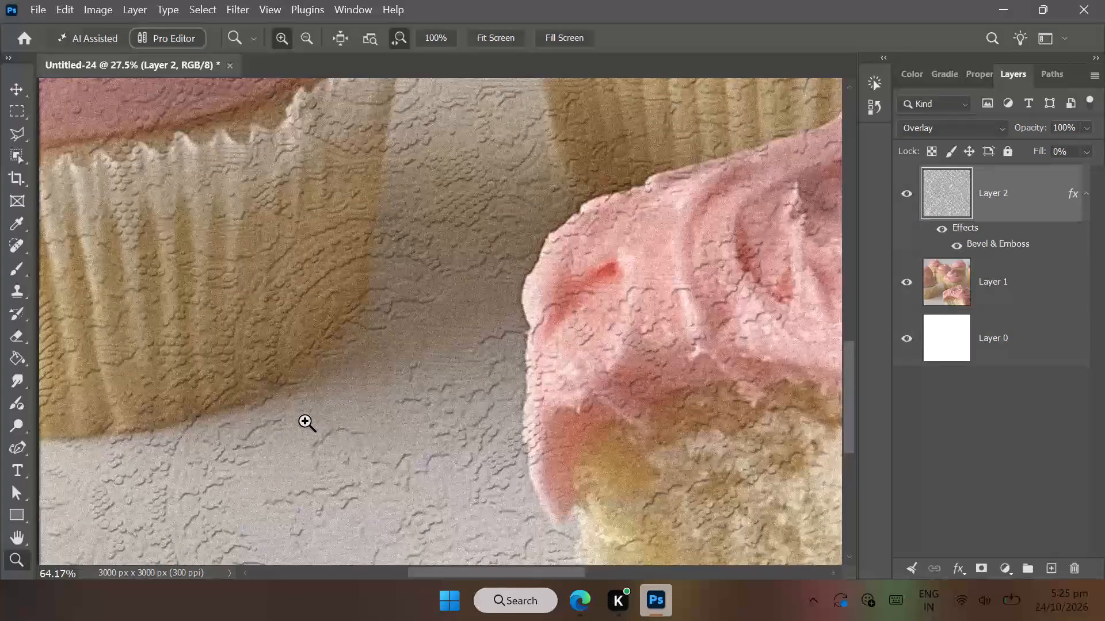
drag(305, 421, 298, 421)
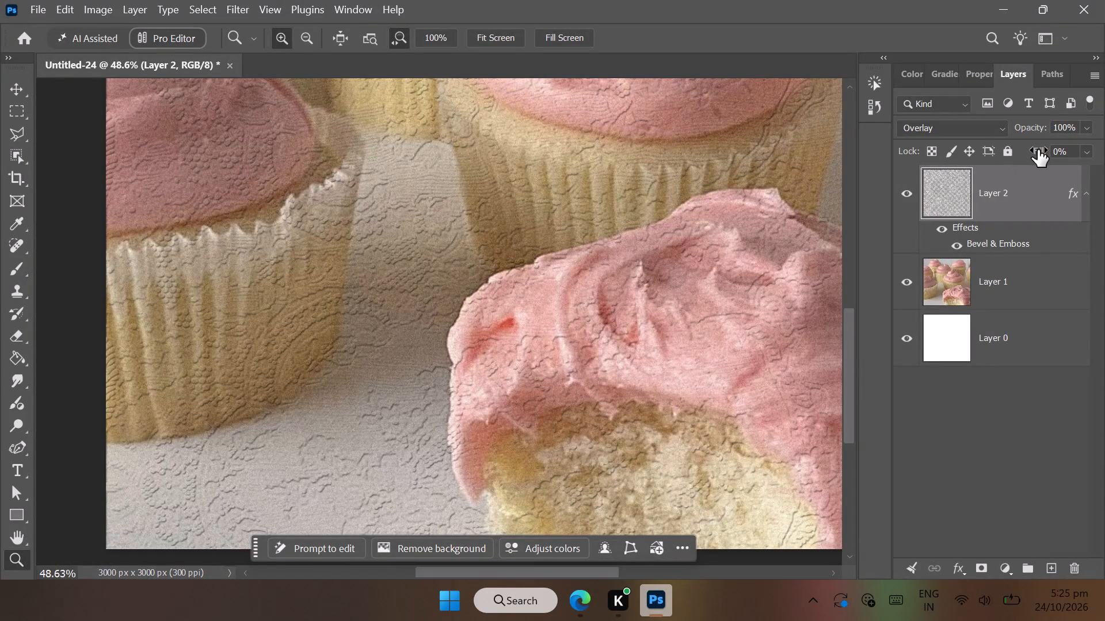
drag(1038, 149, 1073, 151)
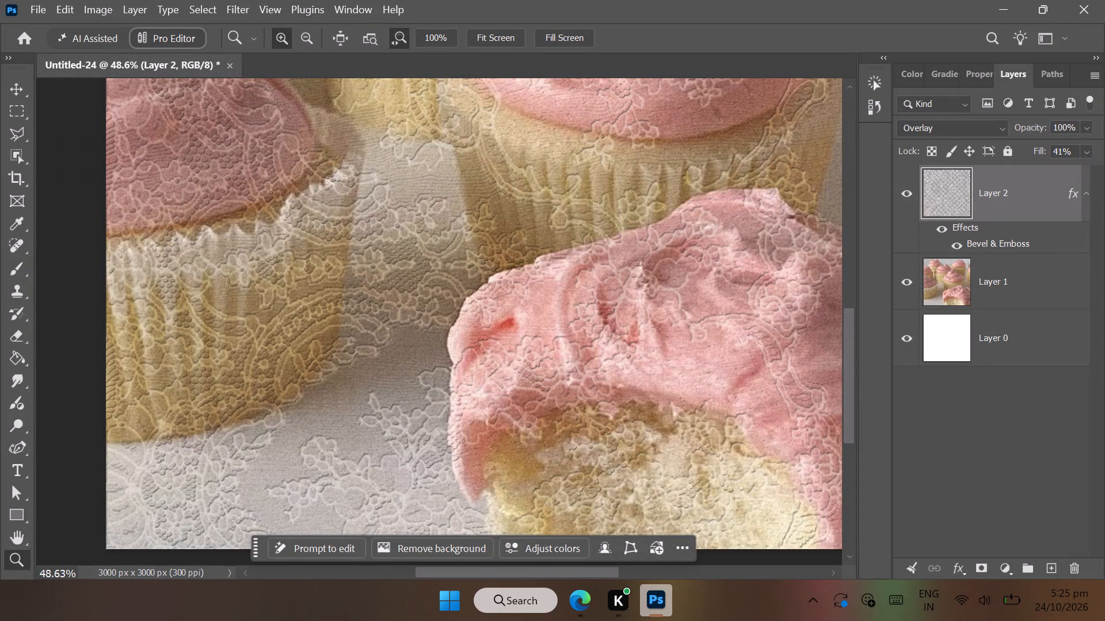
Reduce the opacity of lace Layer 2 to 60%.
drag(547, 356, 515, 362)
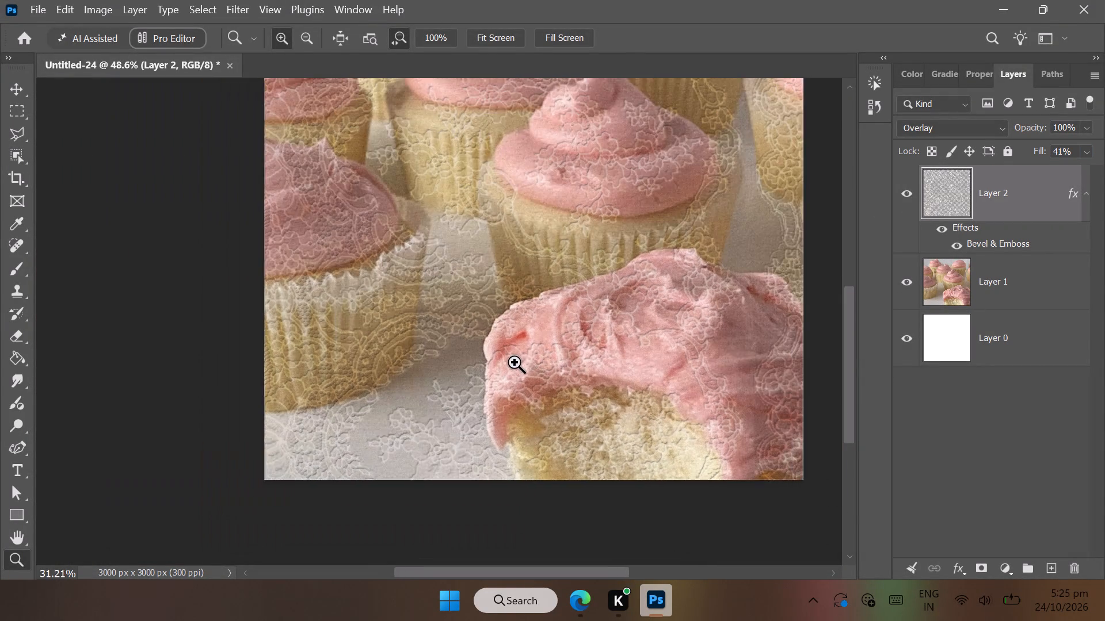
drag(515, 362, 512, 363)
scroll(512, 363, right, 1)
scroll(512, 363, up, 1)
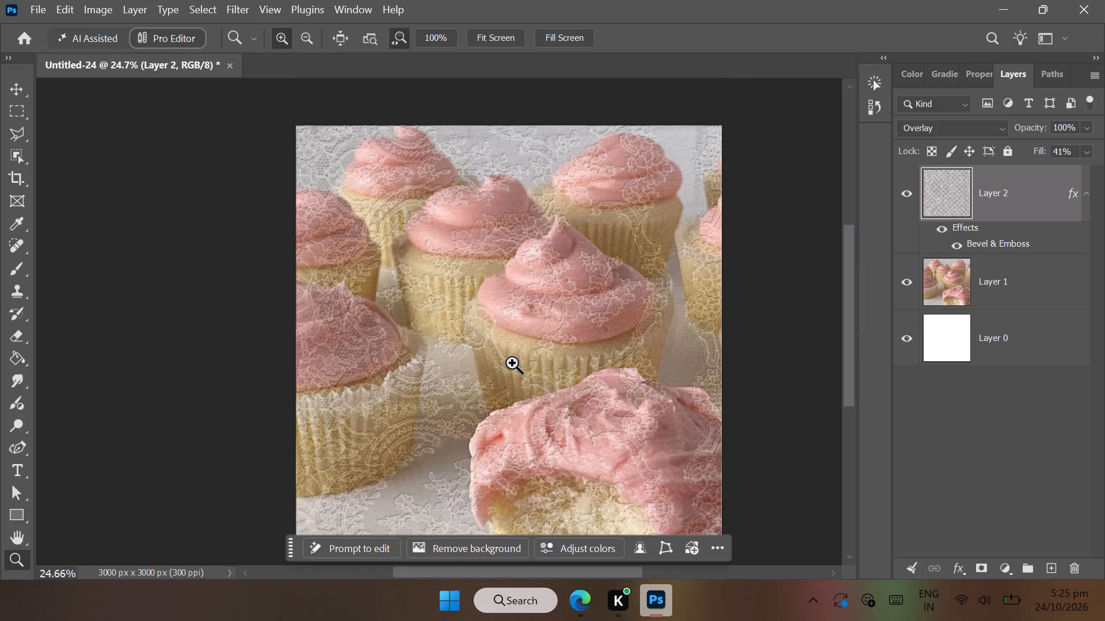
scroll(512, 363, up, 1)
drag(1036, 124, 1018, 131)
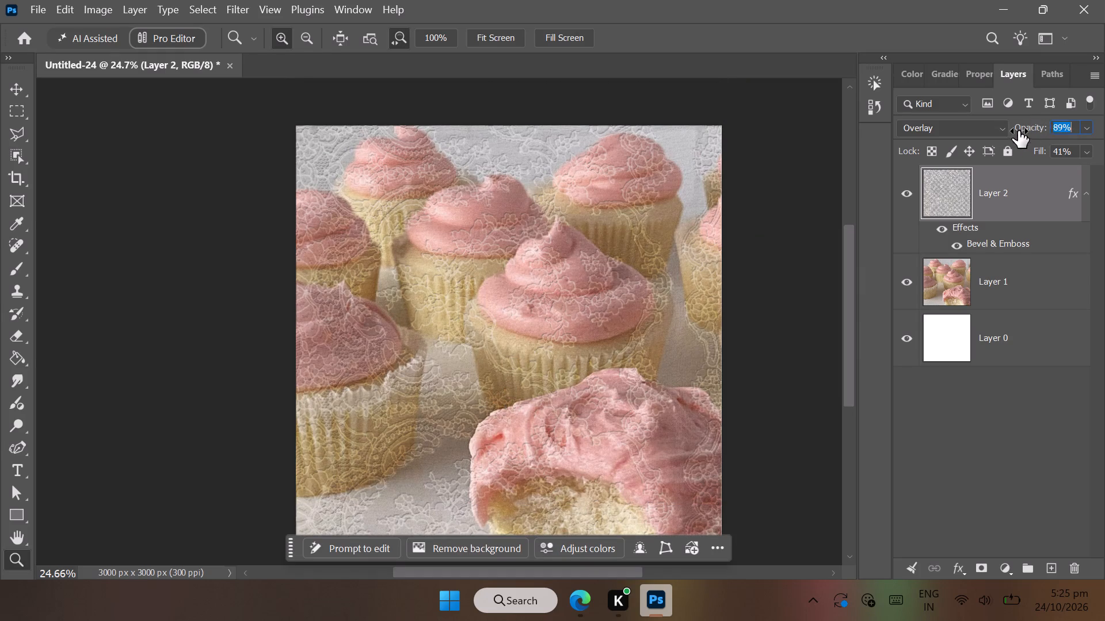
drag(1018, 131, 1000, 131)
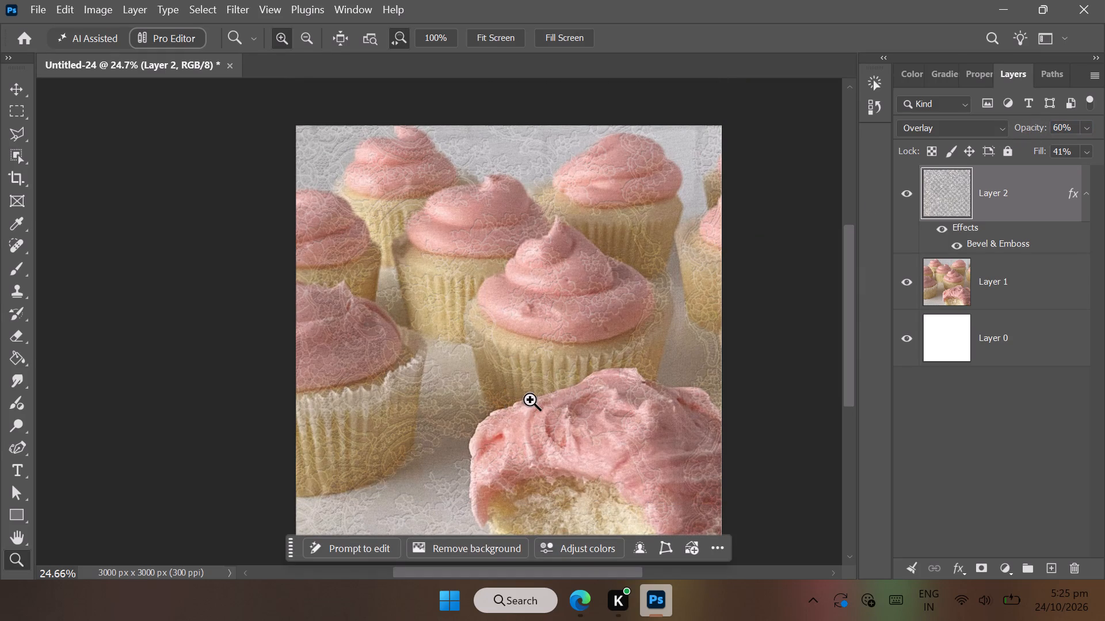
Add the text "Bake" directly above cupcake Layer 1, on the pale surface in the canvas's lower-left corner.
drag(526, 401, 635, 397)
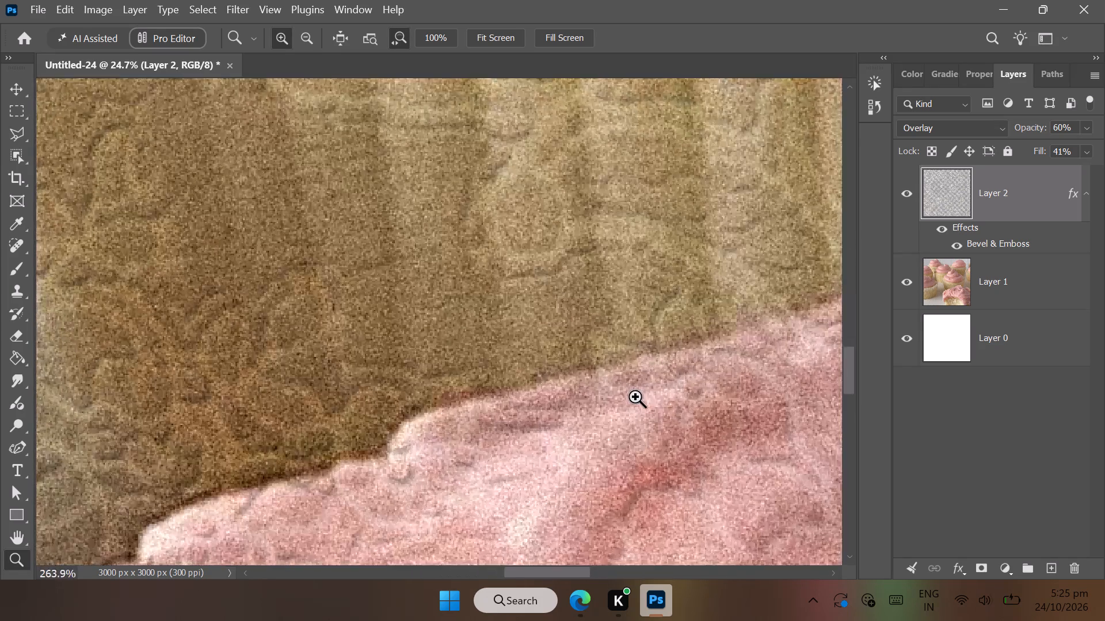
drag(635, 397, 550, 394)
scroll(550, 394, down, 1)
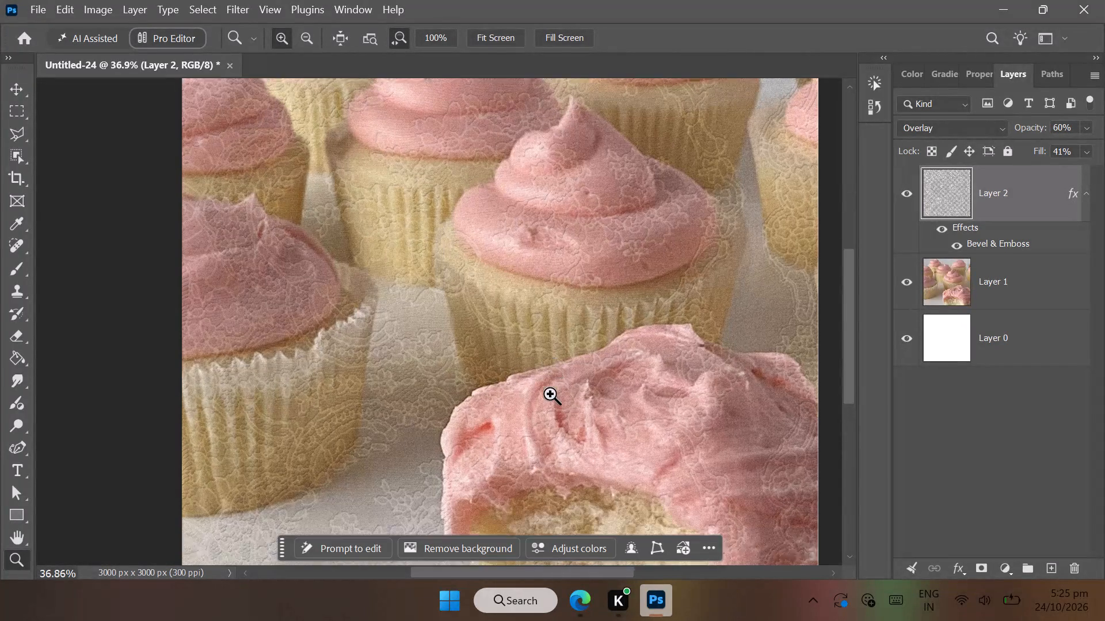
scroll(550, 394, down, 1)
click(985, 270)
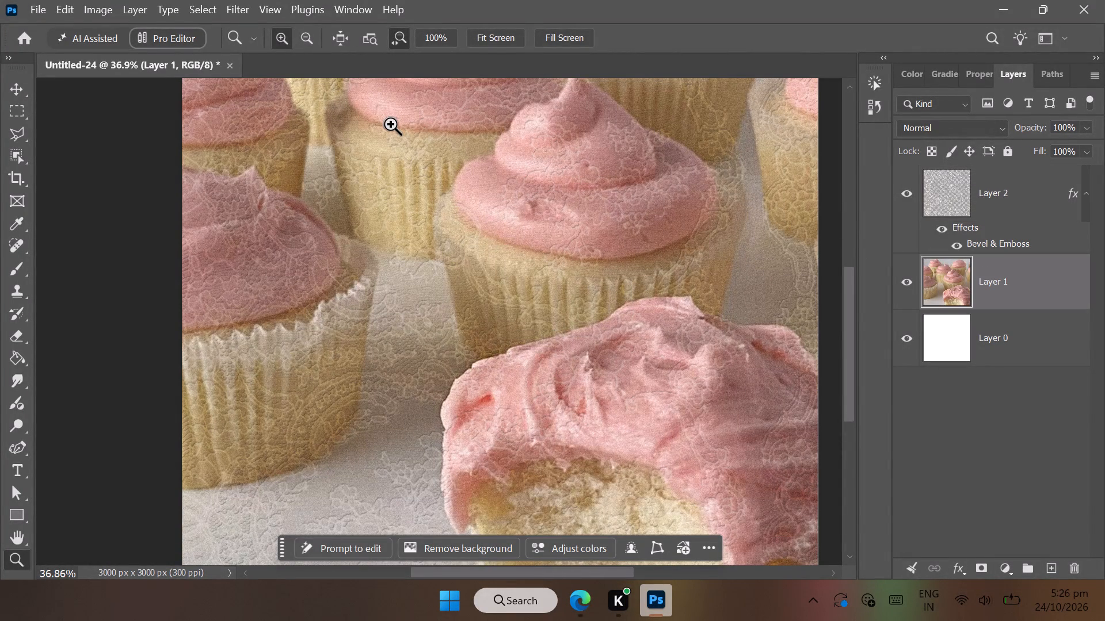
scroll(391, 124, down, 7)
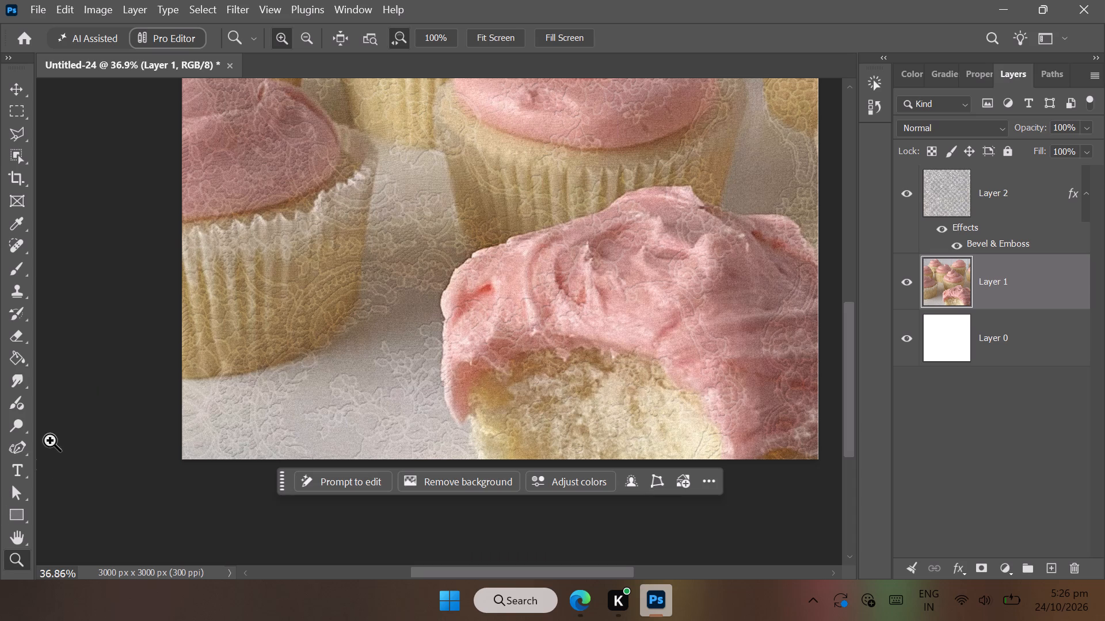
click(17, 469)
click(205, 401)
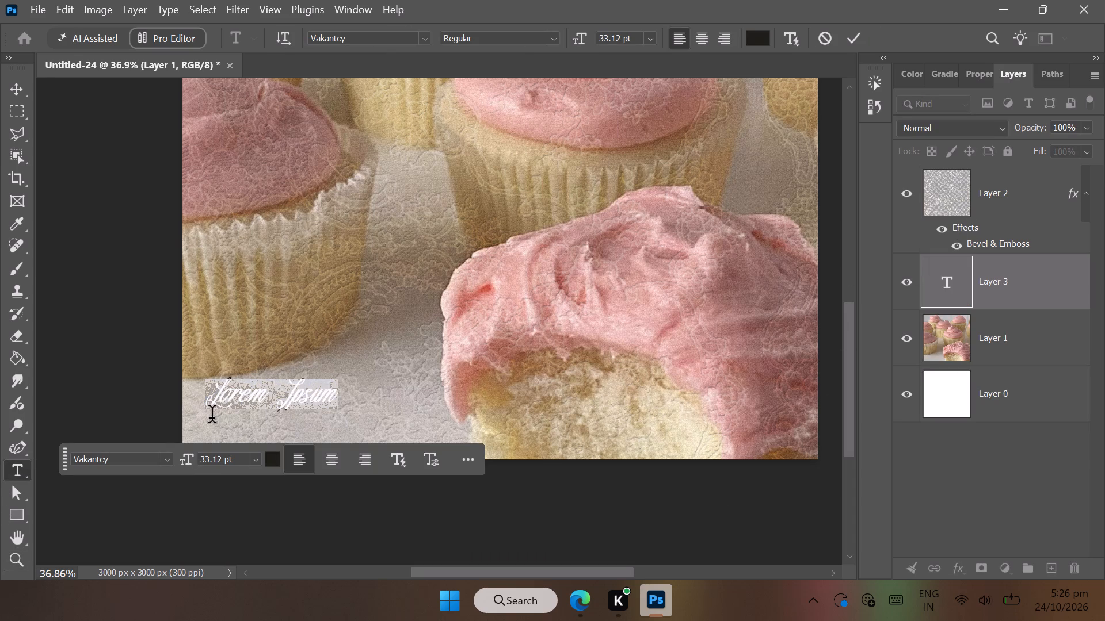
key(BackSpace)
key(shift+b)
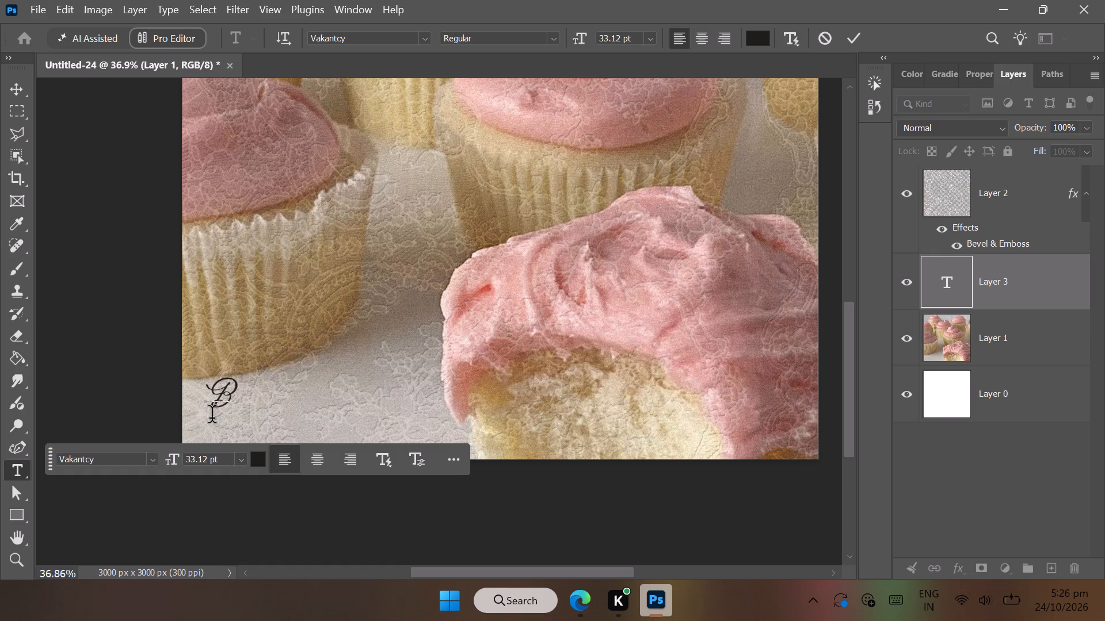
text(ake)
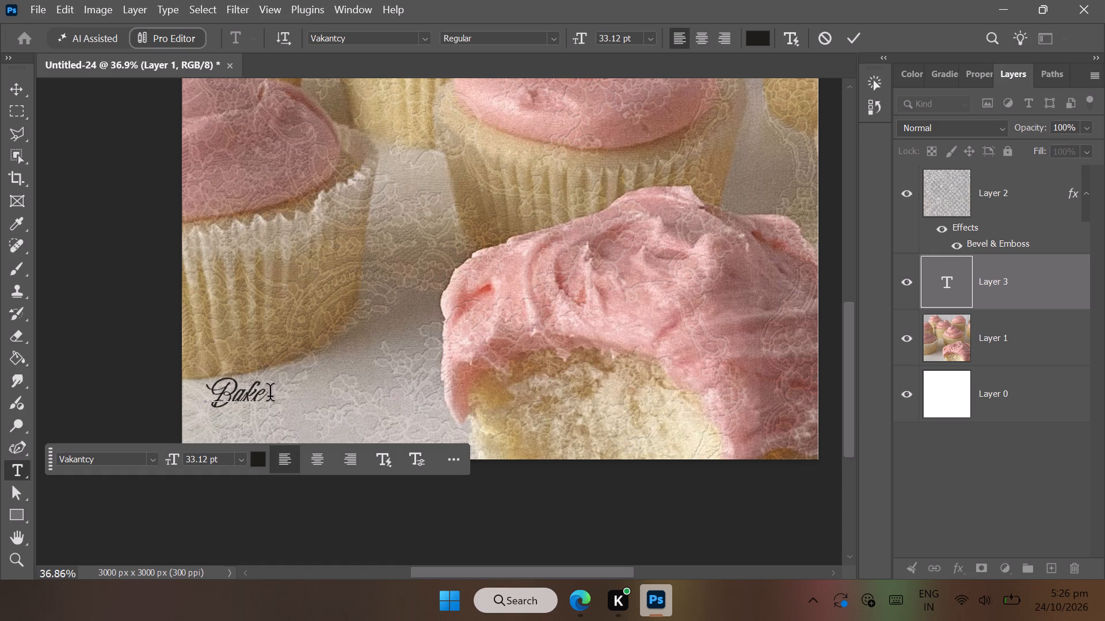
Enlarge the "Bake" text to 72 pt and shift it slightly closer to the canvas's lower-left corner.
drag(271, 397, 200, 396)
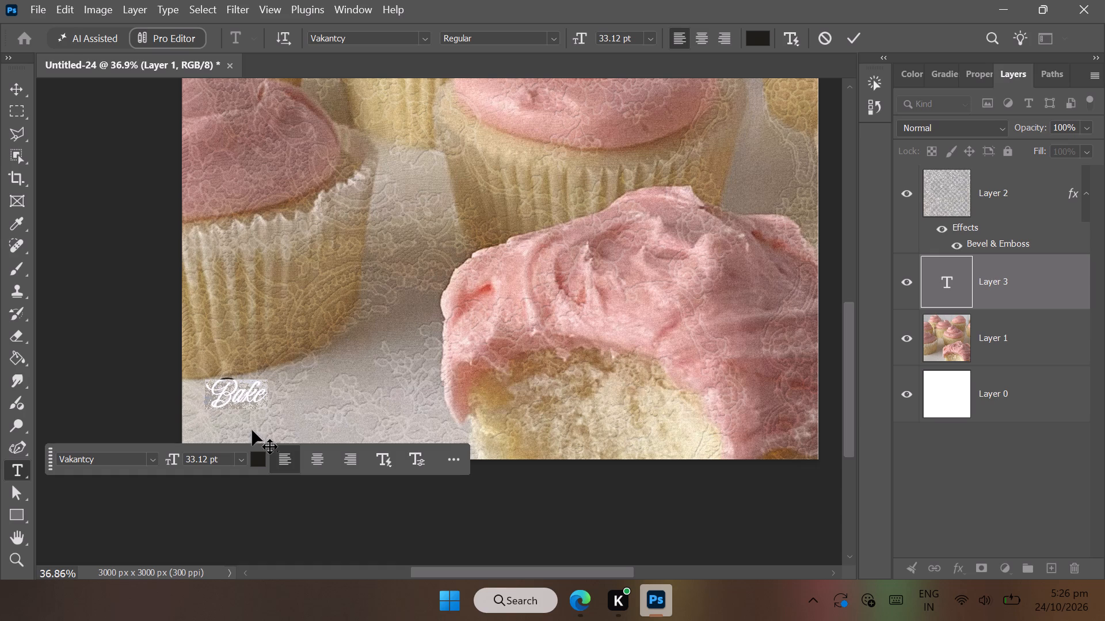
click(239, 462)
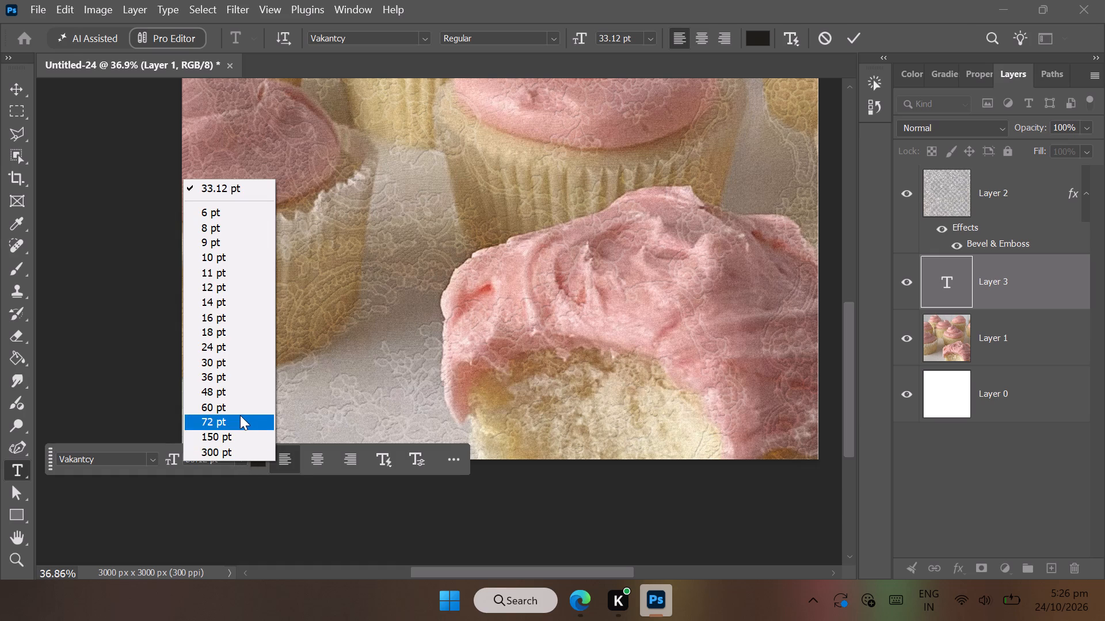
click(240, 415)
drag(368, 430, 368, 459)
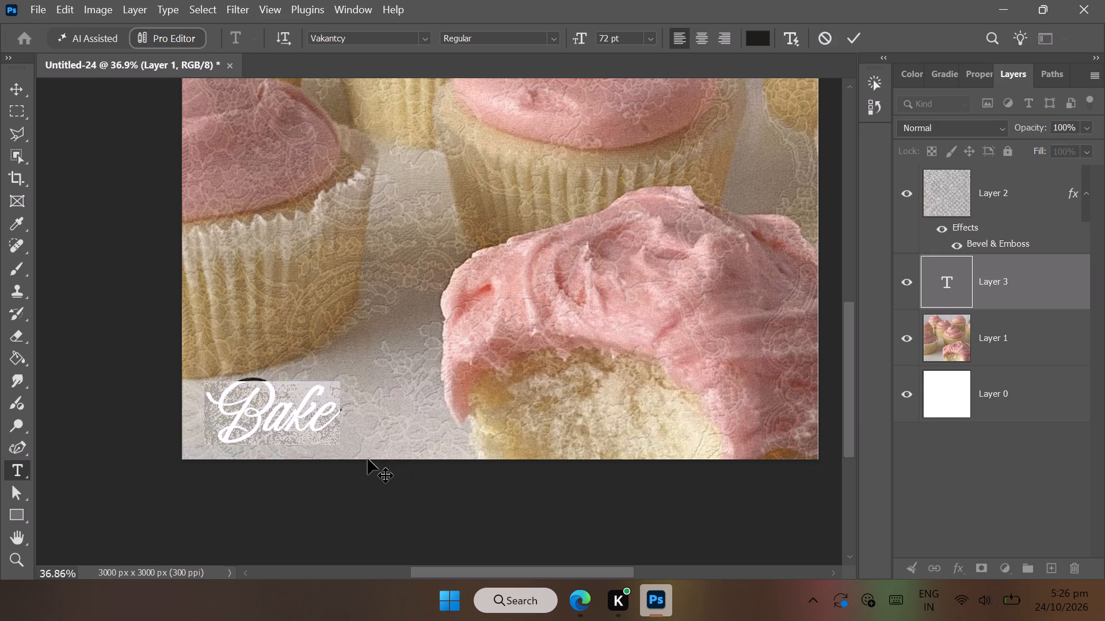
drag(368, 459, 354, 461)
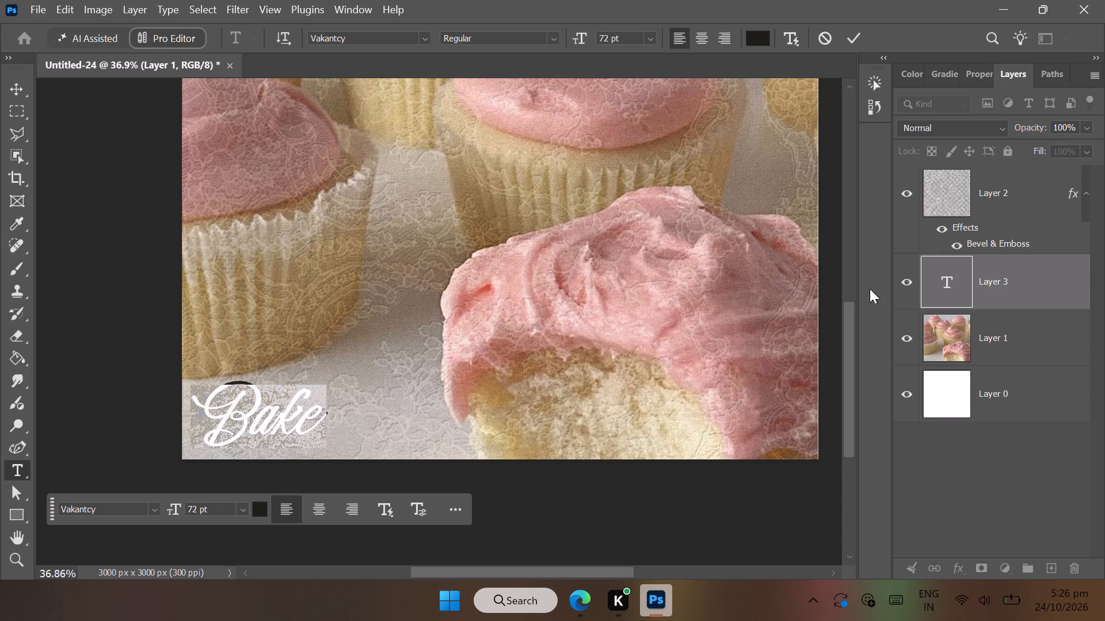
click(927, 450)
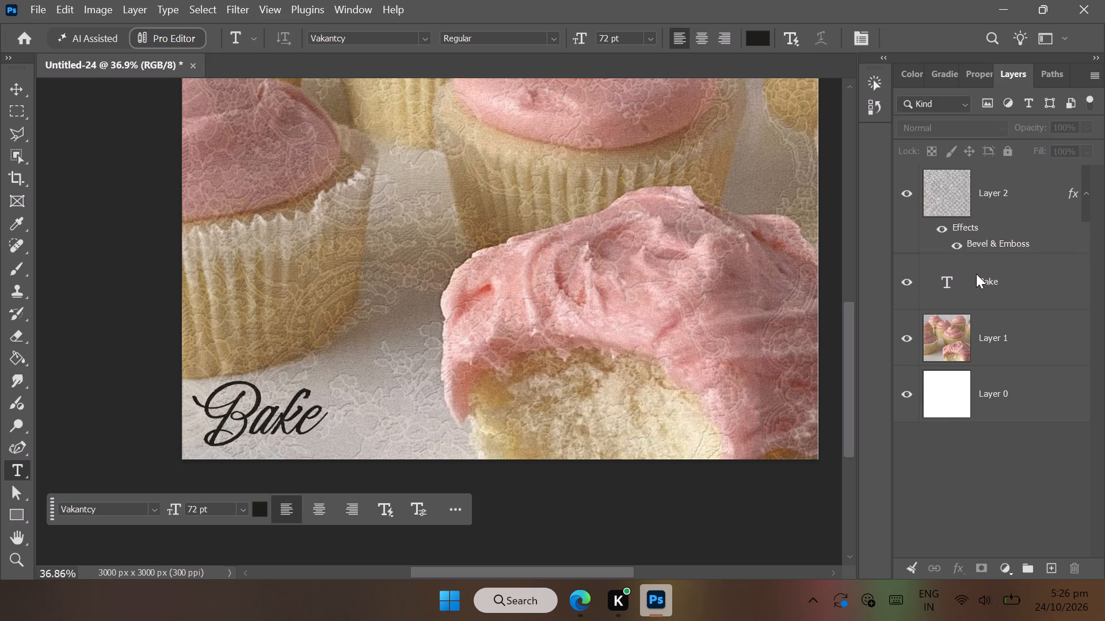
double_click(954, 287)
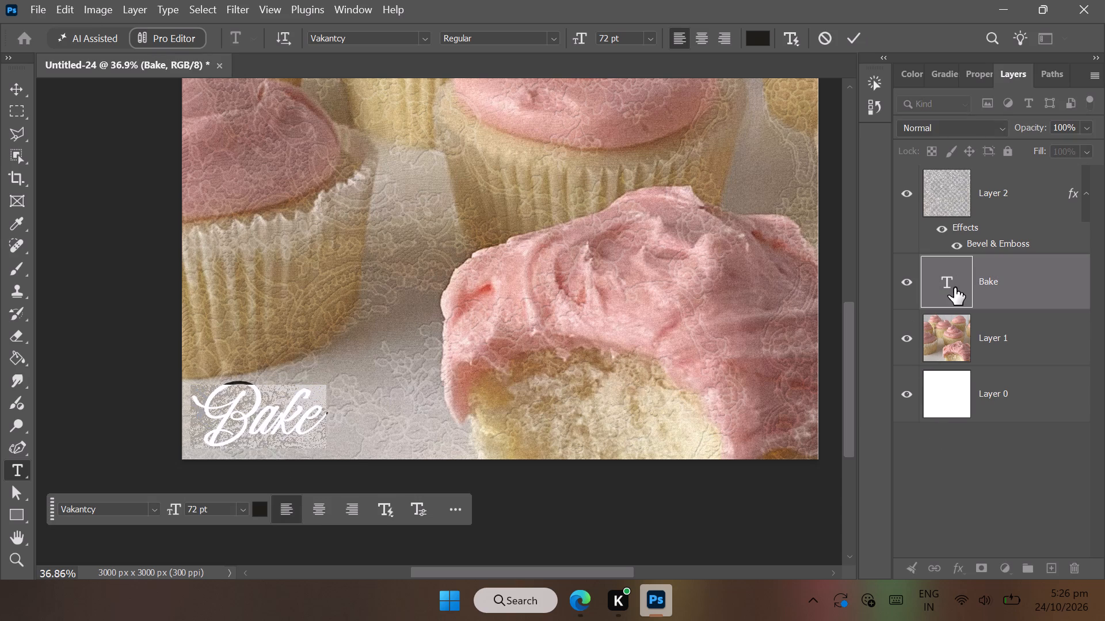
click(1008, 503)
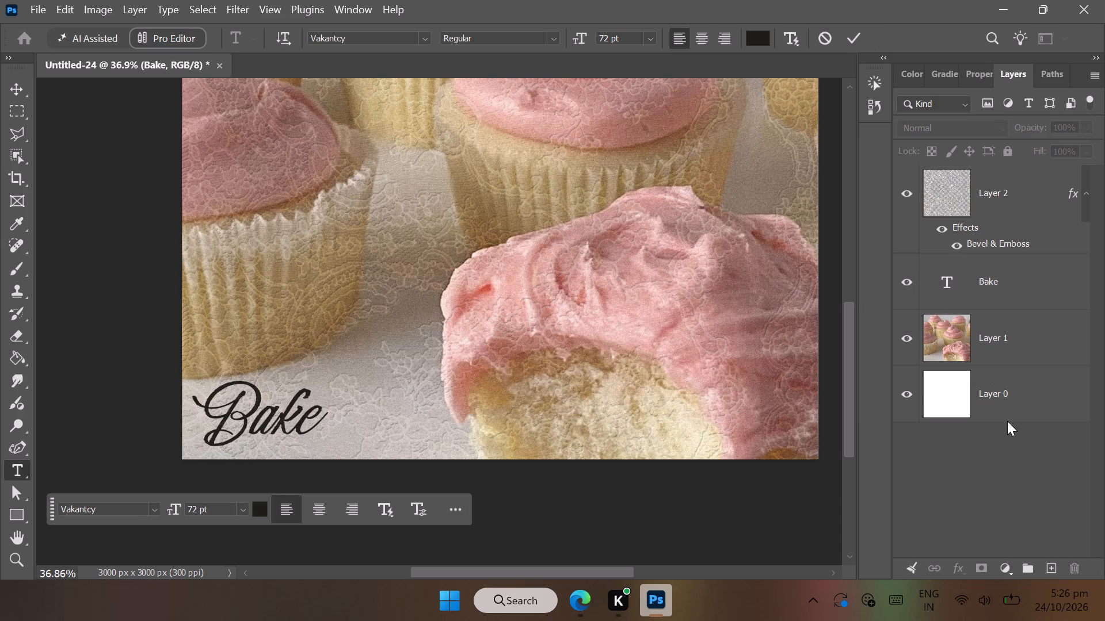
Rasterize the "Bake" text layer.
right_click(1032, 277)
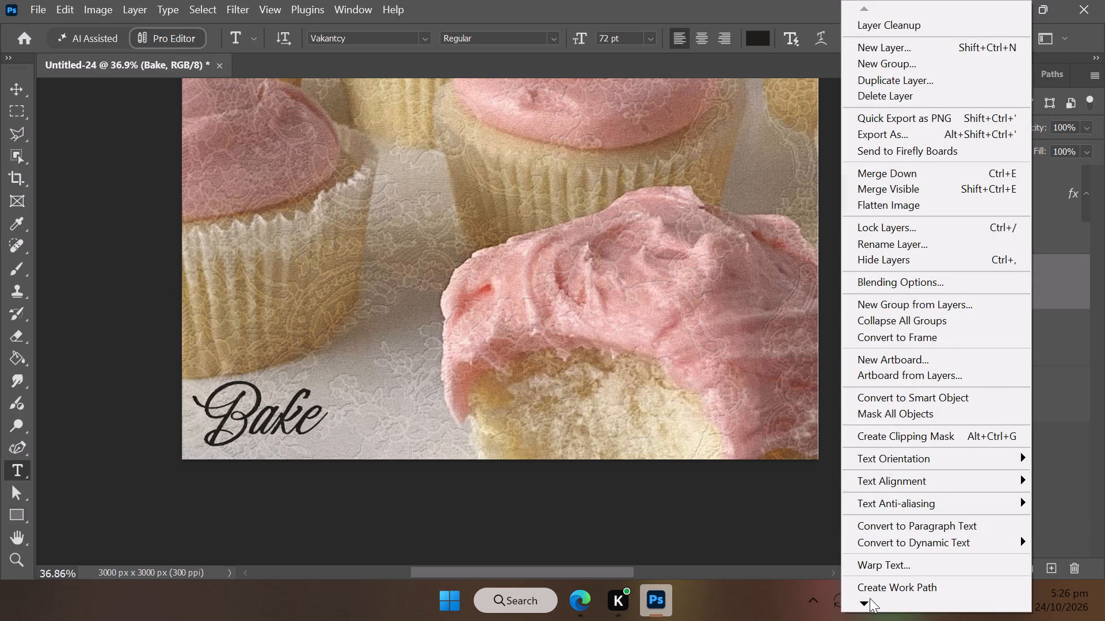
click(866, 602)
click(866, 602)
click(866, 602)
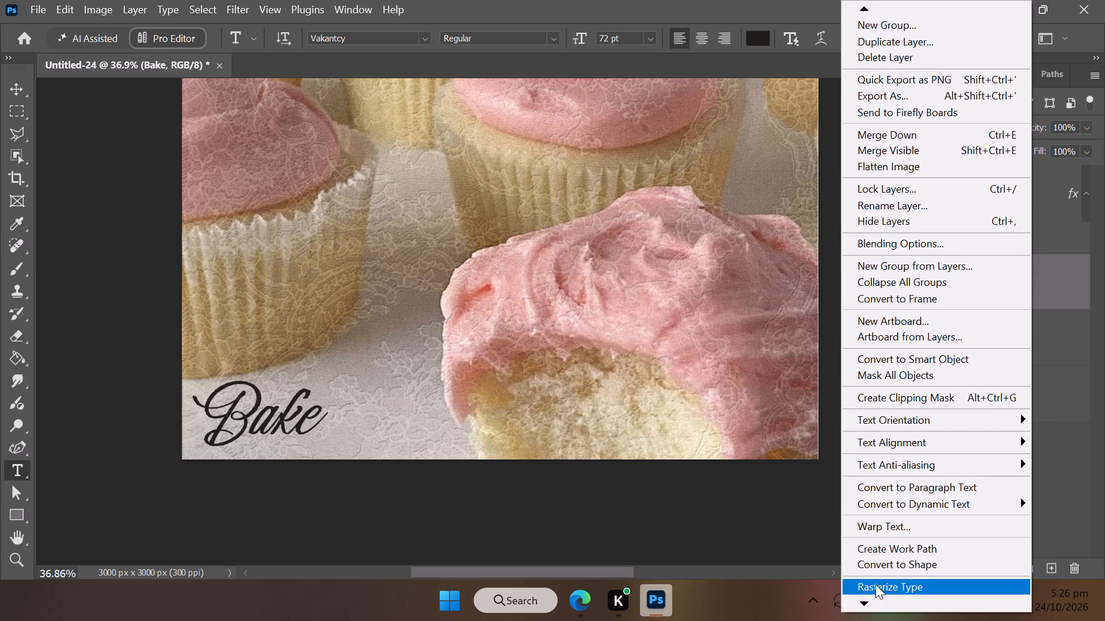
click(879, 579)
Apply a Bevel & Emboss effect to the "Bake" layer with its depth set to 199%.
right_click(993, 282)
right_click(993, 282)
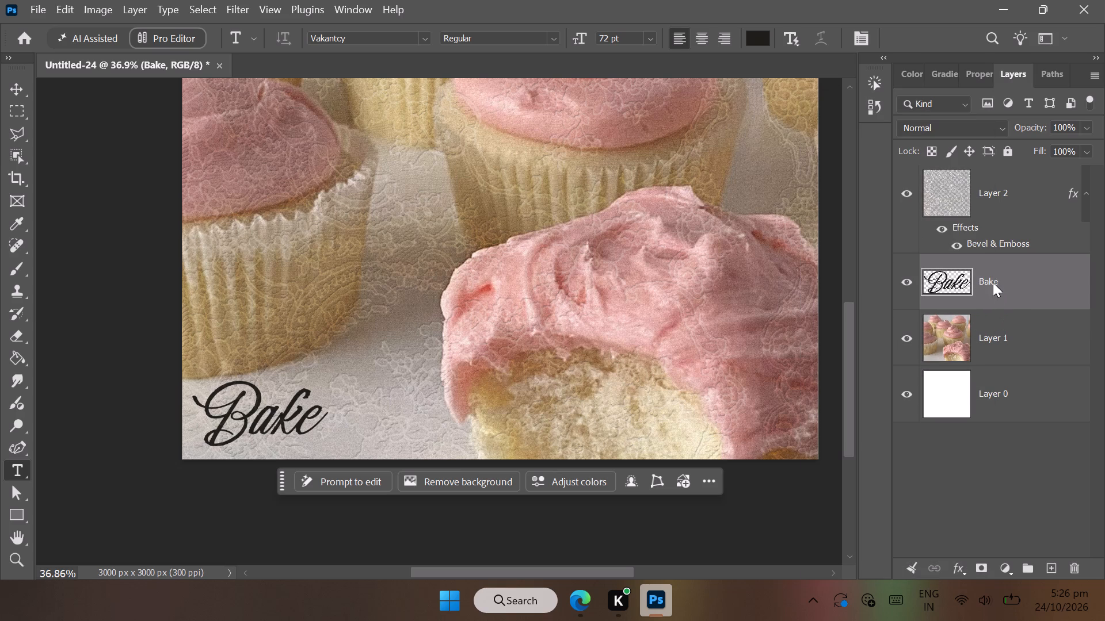
double_click(952, 287)
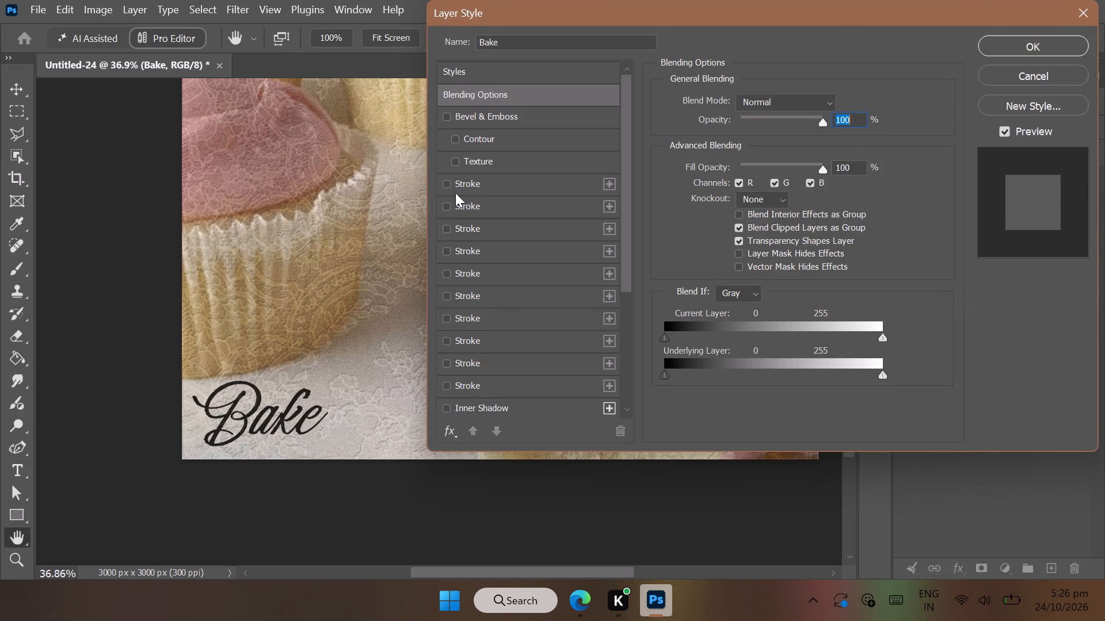
click(446, 122)
click(477, 127)
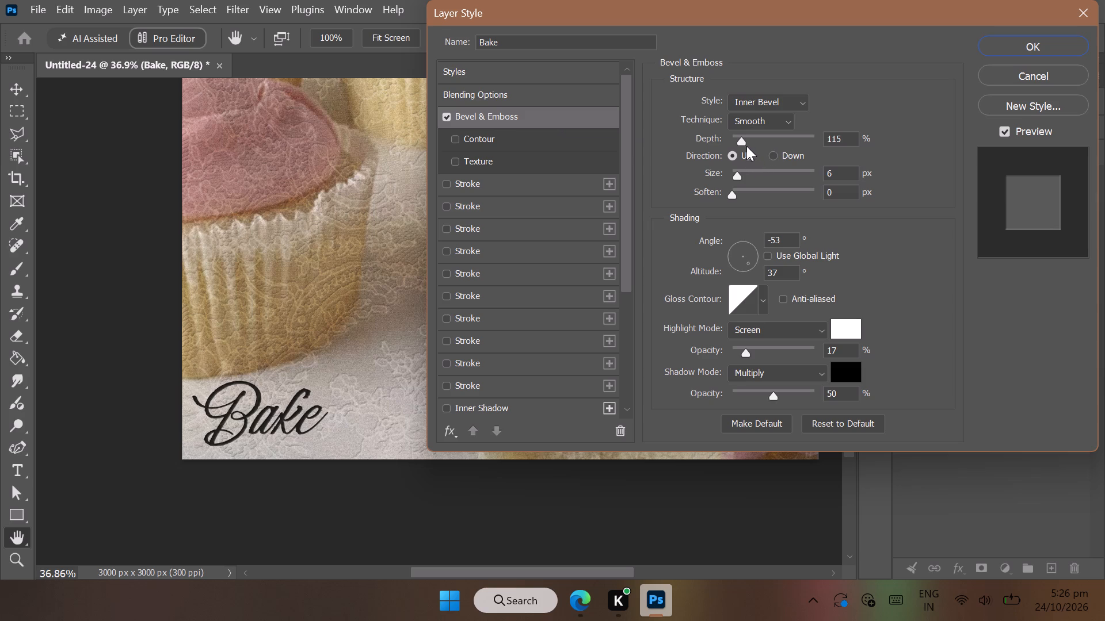
drag(741, 140, 748, 140)
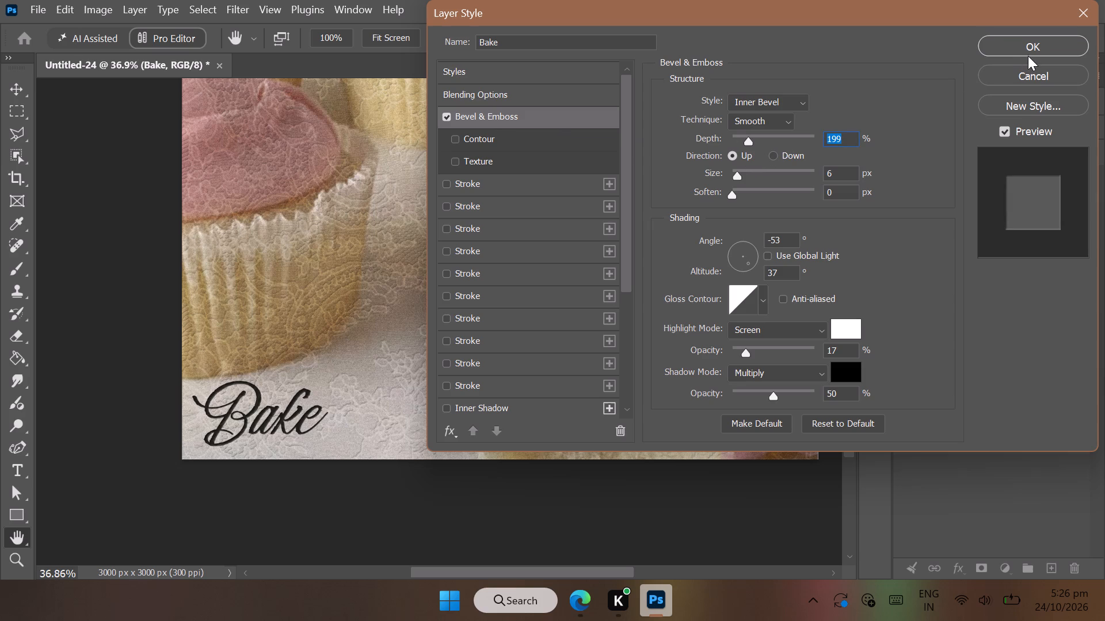
click(1030, 54)
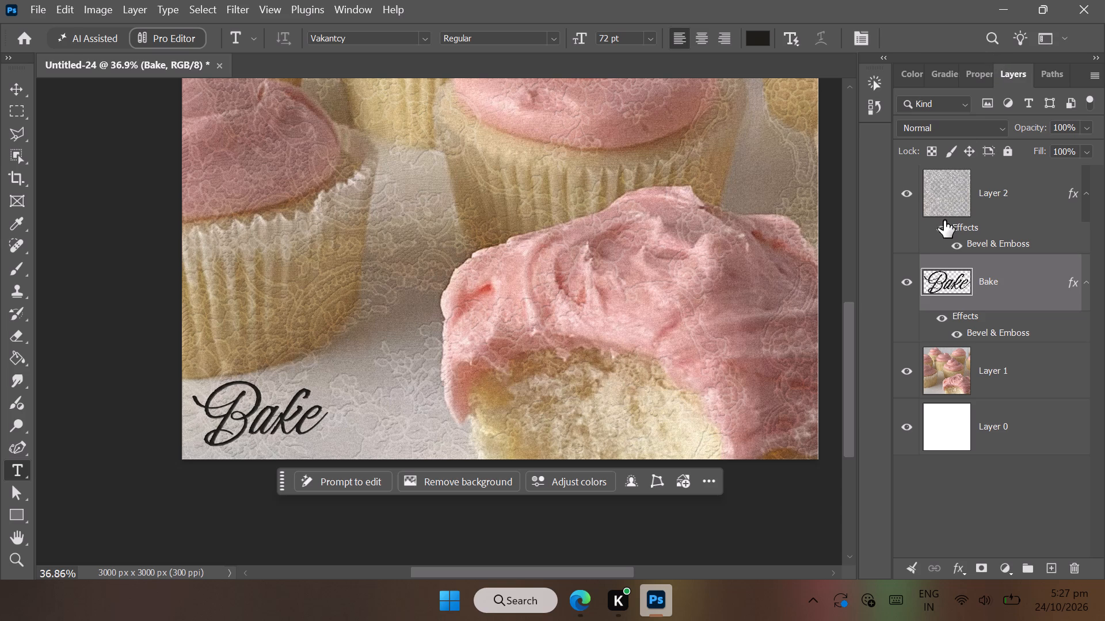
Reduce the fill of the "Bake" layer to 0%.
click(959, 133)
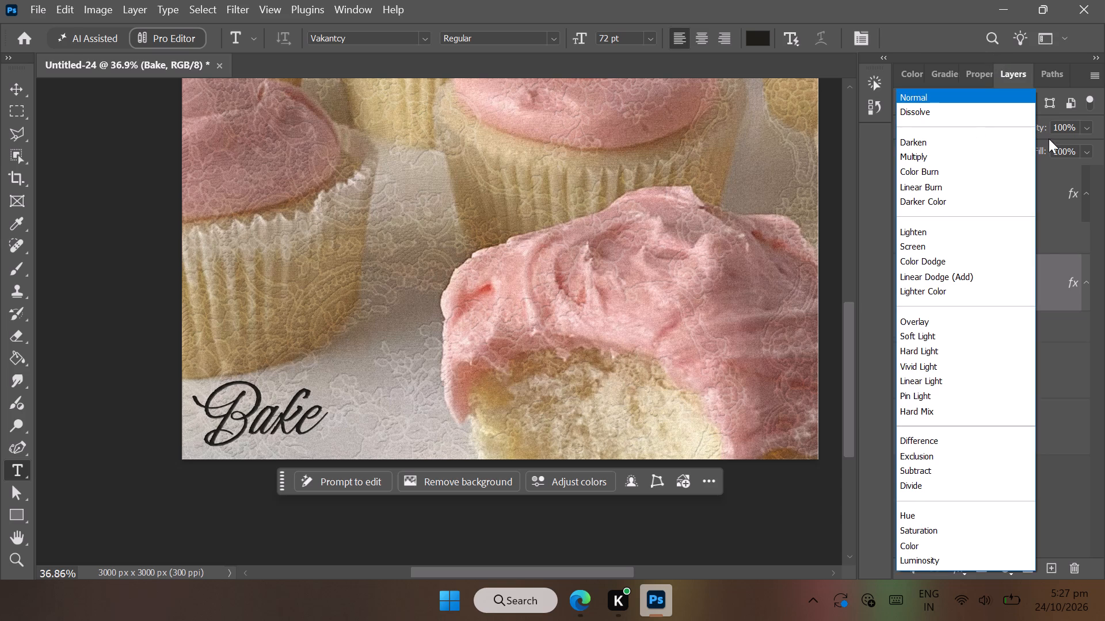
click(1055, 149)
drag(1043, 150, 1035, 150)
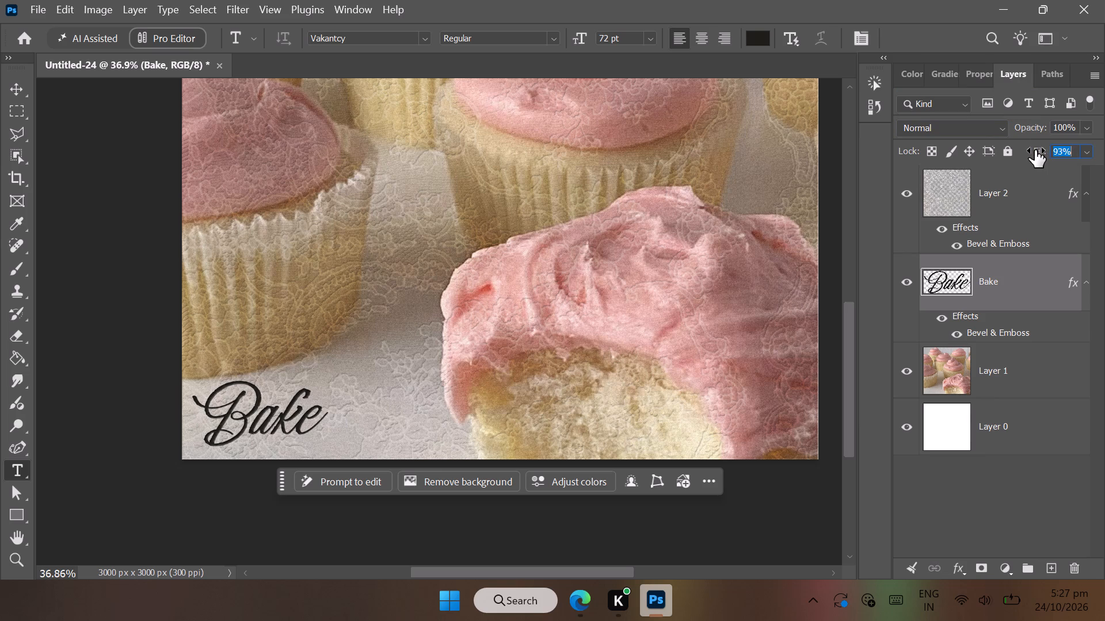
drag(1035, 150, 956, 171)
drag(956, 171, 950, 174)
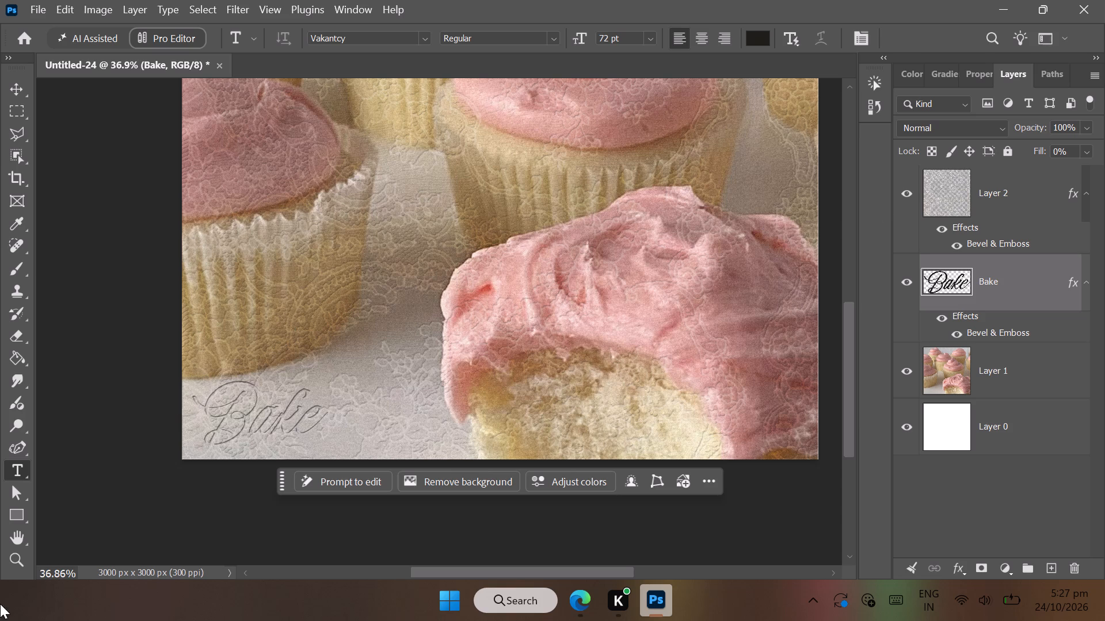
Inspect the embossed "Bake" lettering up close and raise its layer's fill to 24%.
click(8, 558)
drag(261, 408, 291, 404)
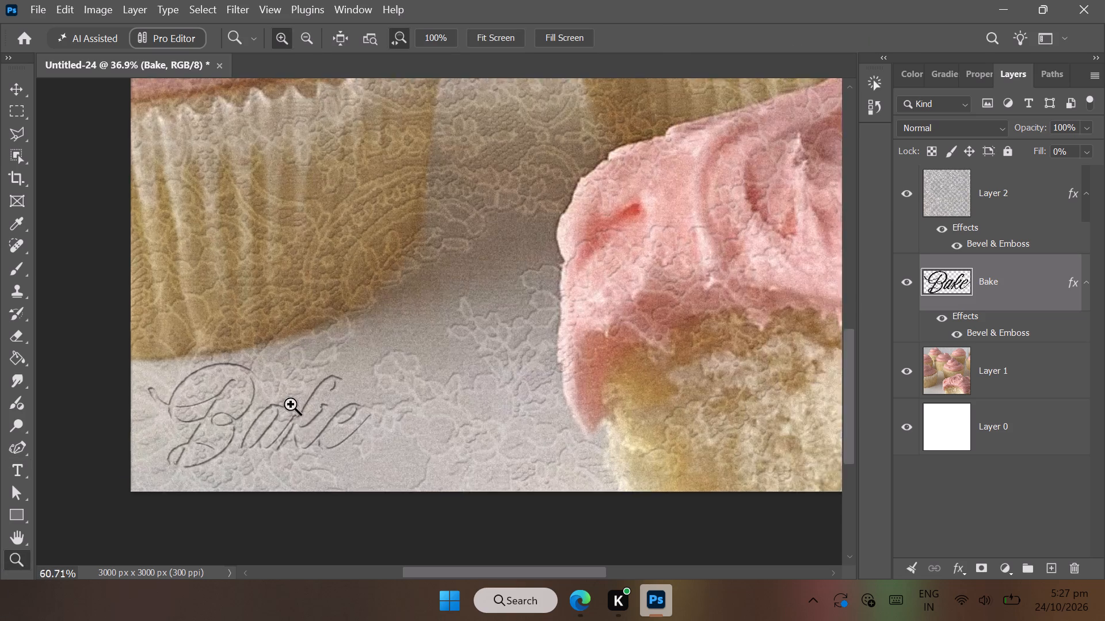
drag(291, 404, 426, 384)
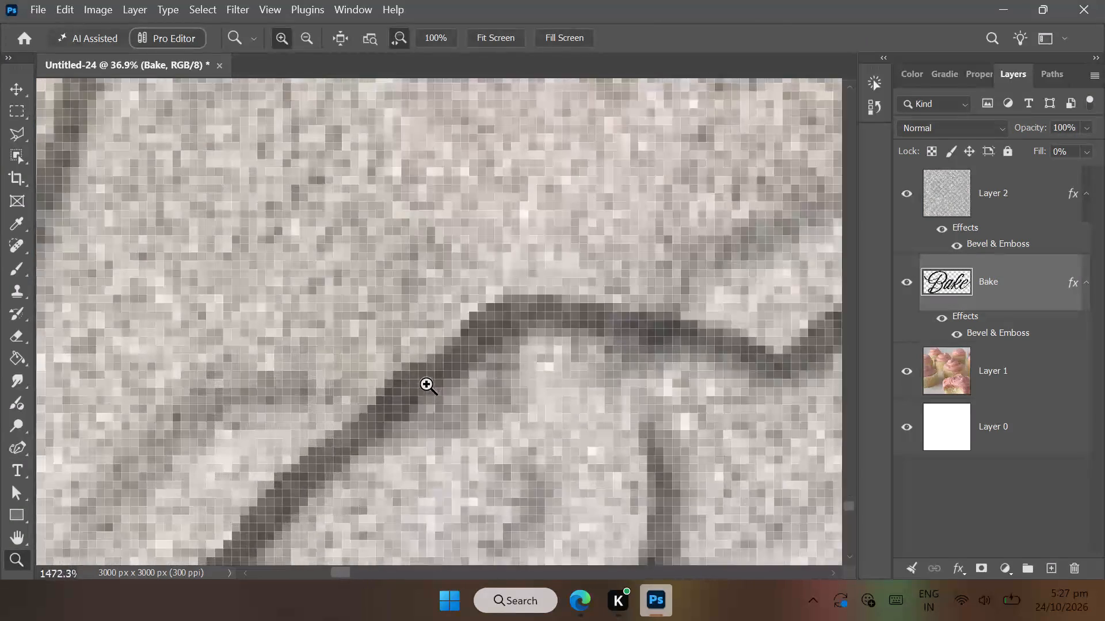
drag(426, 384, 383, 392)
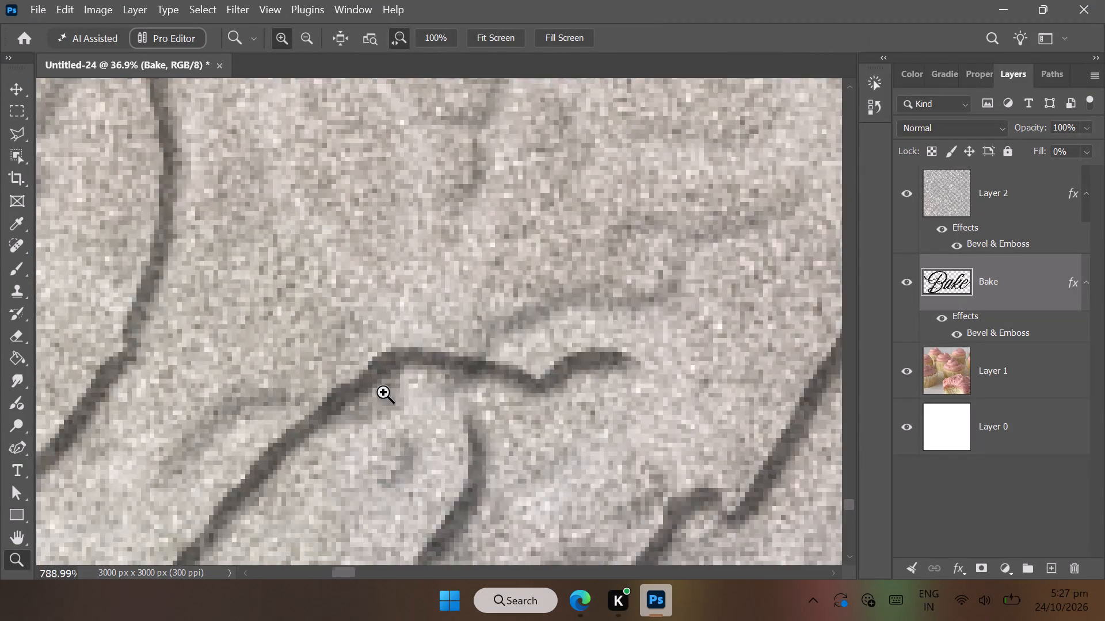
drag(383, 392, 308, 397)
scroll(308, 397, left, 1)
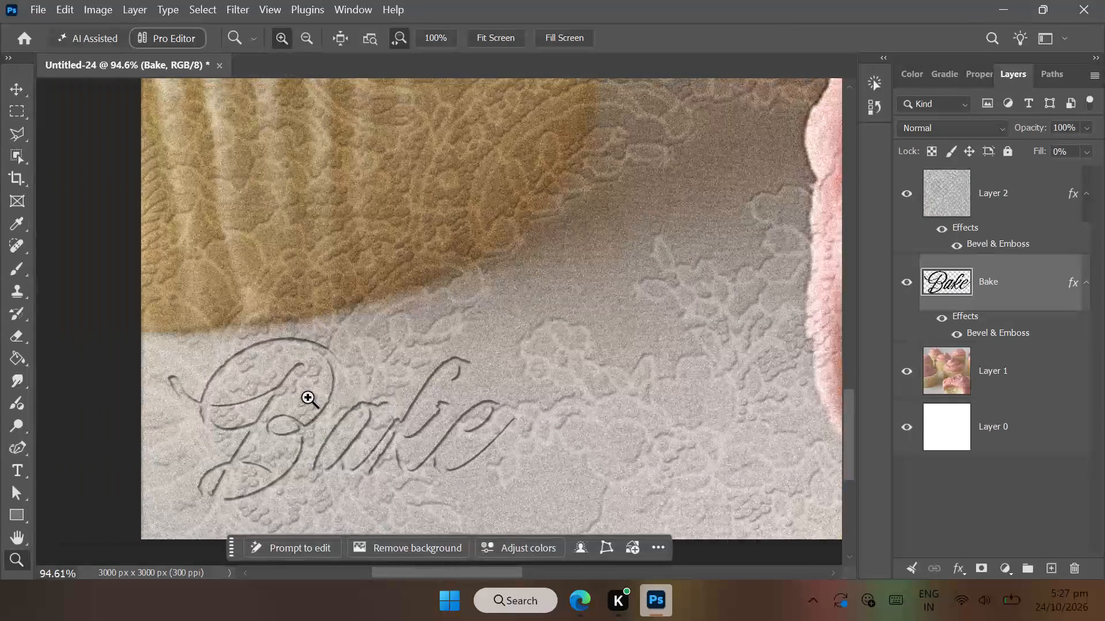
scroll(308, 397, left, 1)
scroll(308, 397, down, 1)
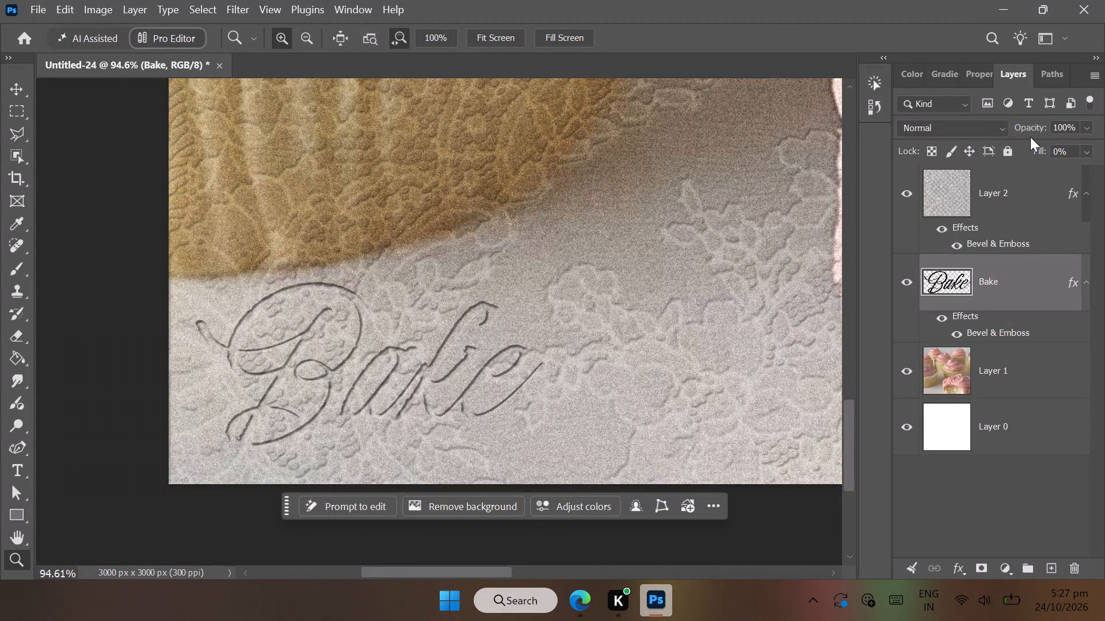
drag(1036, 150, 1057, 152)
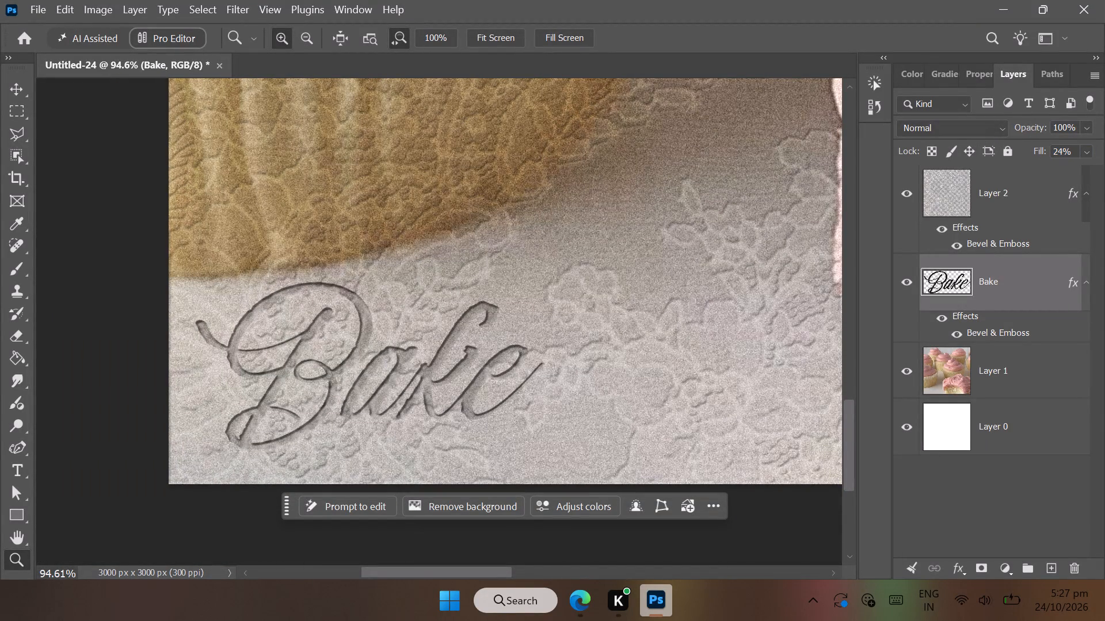
Set the blend mode of the "Bake" layer to Overlay.
click(997, 288)
click(955, 129)
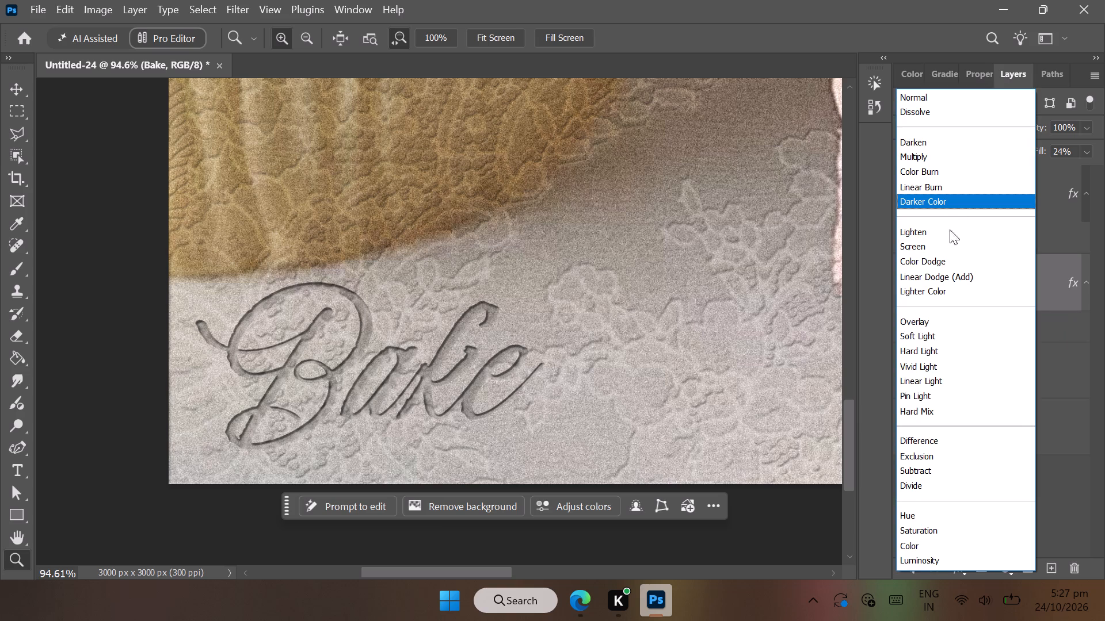
click(941, 317)
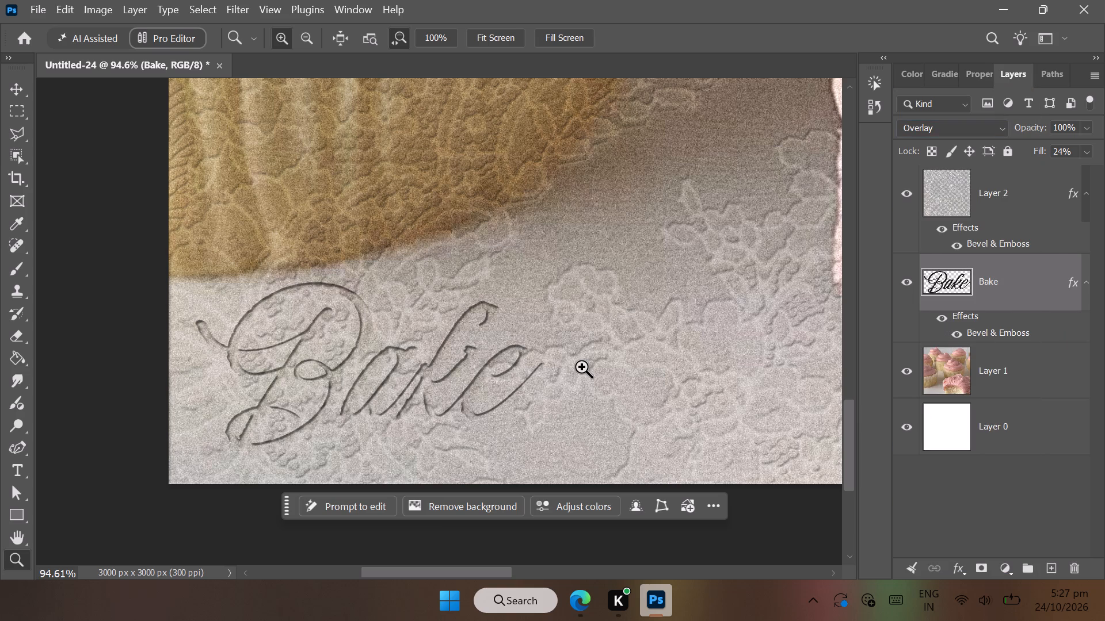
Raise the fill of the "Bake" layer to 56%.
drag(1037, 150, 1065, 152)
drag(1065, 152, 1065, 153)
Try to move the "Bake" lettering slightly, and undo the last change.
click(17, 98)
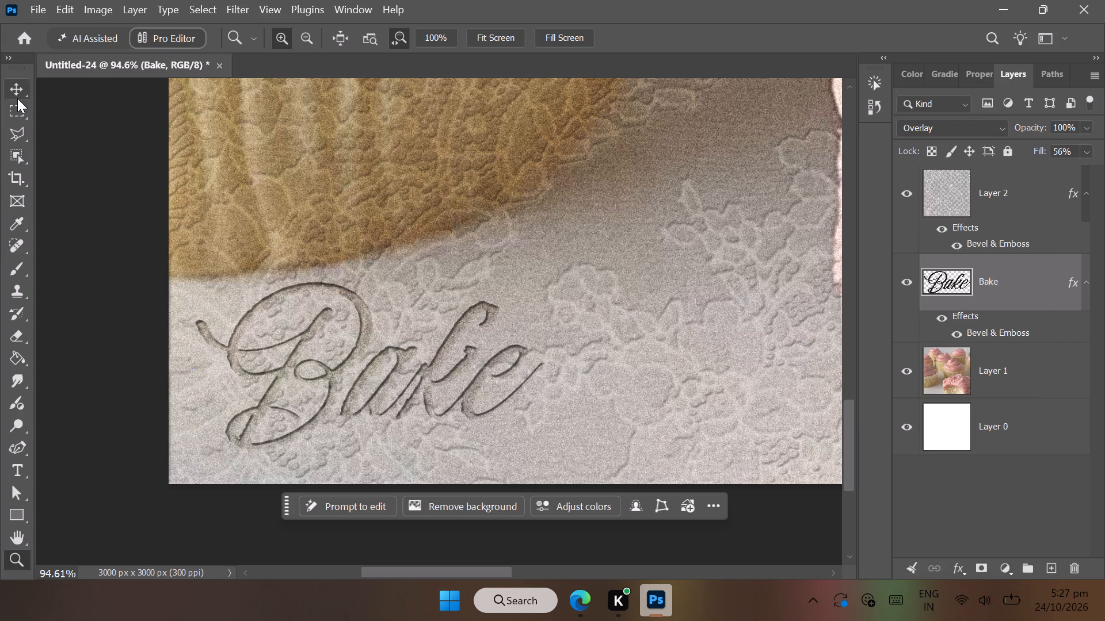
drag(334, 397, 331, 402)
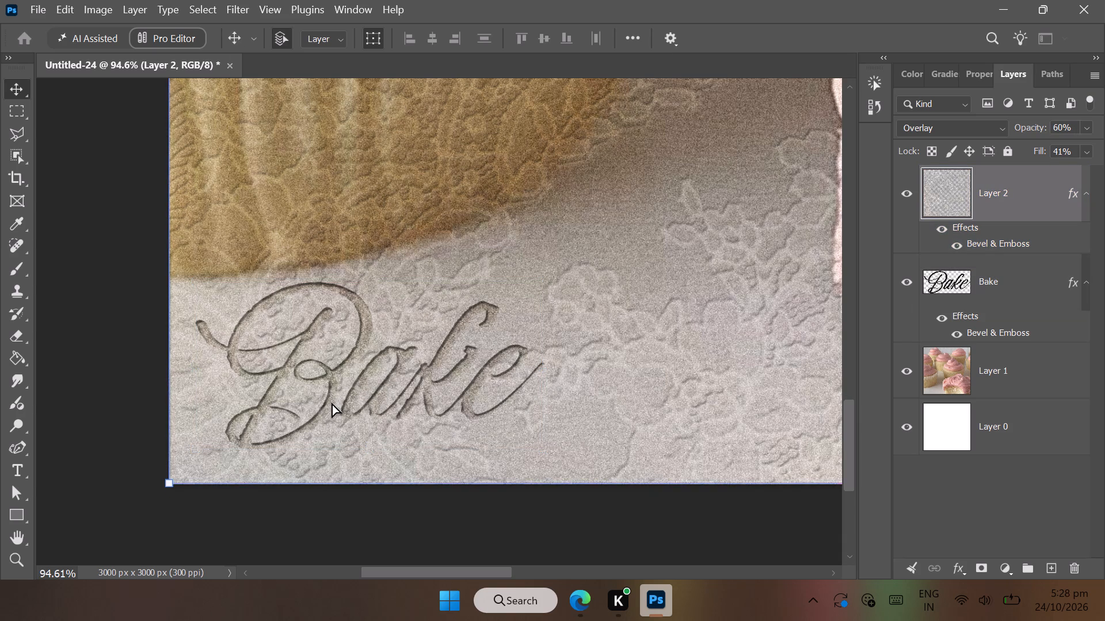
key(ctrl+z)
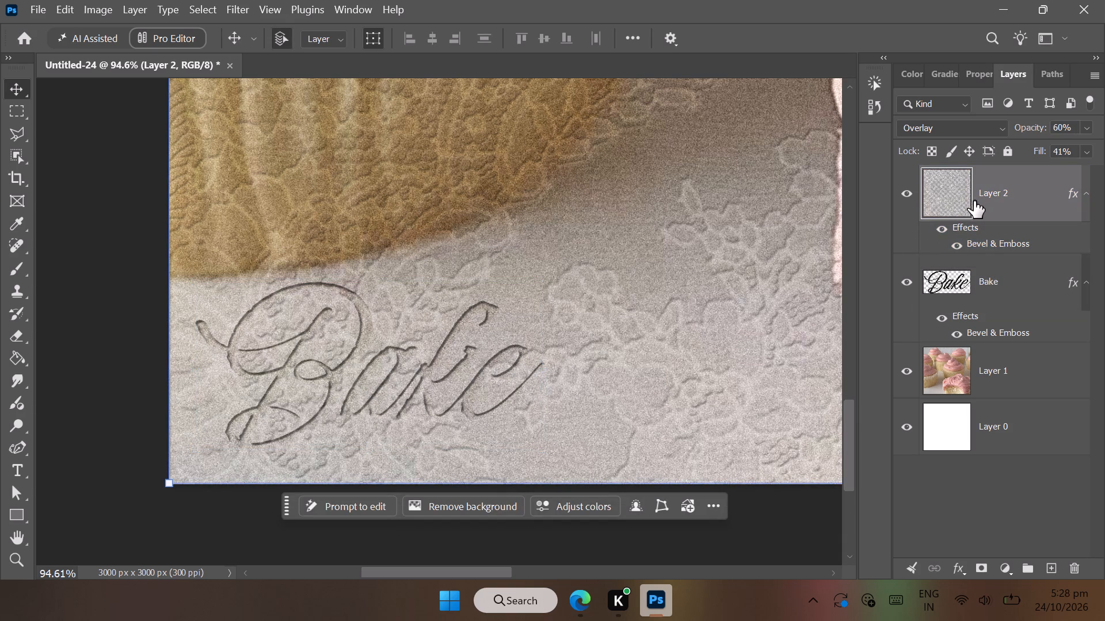
Lock lace Layer 2 completely.
click(977, 195)
click(1007, 152)
Raise the fill of the "Bake" layer to 70%.
click(1003, 283)
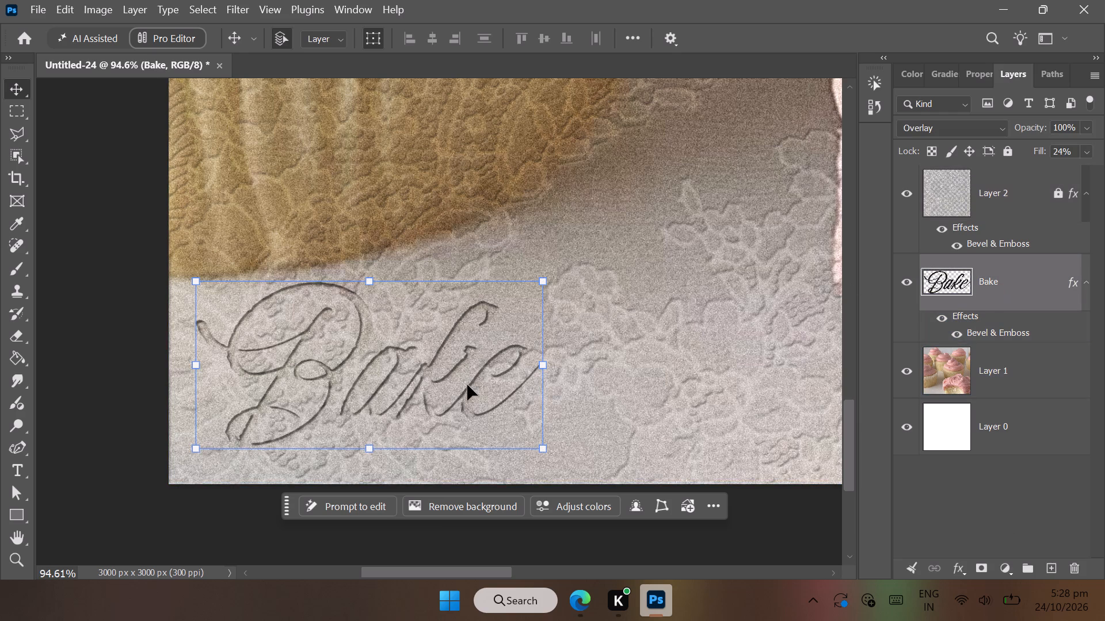
drag(1036, 154, 1061, 153)
drag(1061, 153, 1076, 155)
Move the "Bake" lettering about 26 px left and 30 px down, closer to the canvas's lower-left corner.
drag(424, 383, 407, 400)
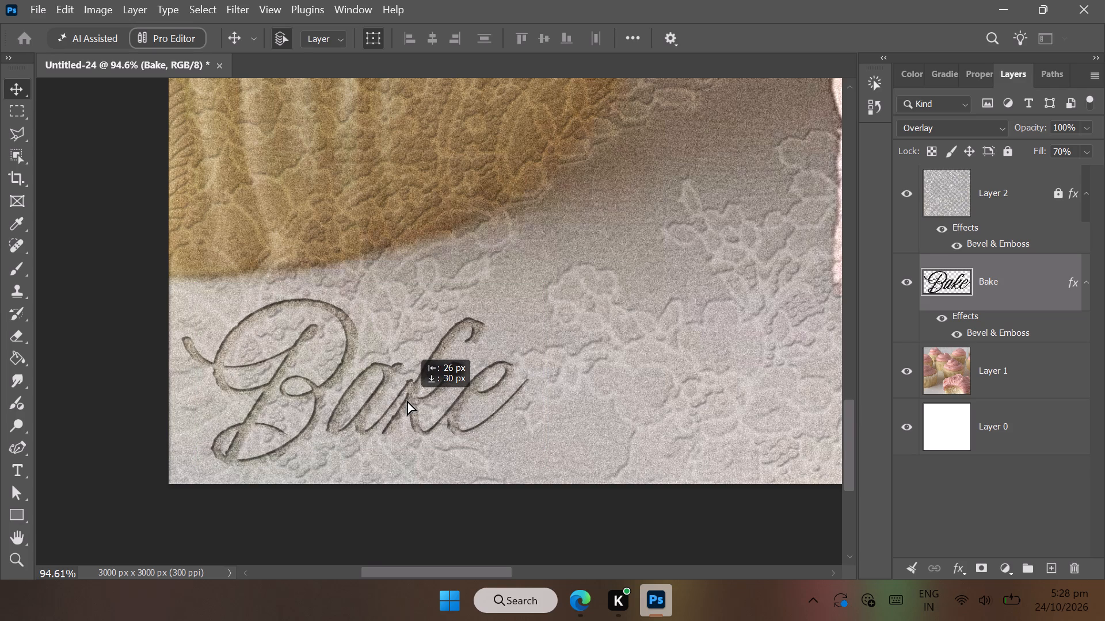
drag(407, 400, 416, 400)
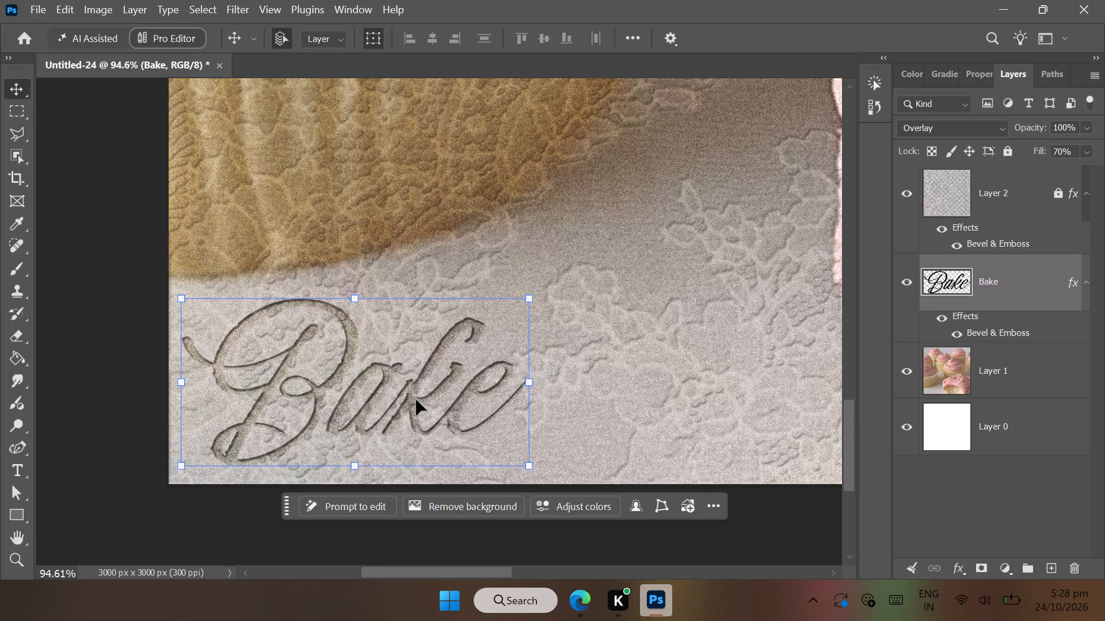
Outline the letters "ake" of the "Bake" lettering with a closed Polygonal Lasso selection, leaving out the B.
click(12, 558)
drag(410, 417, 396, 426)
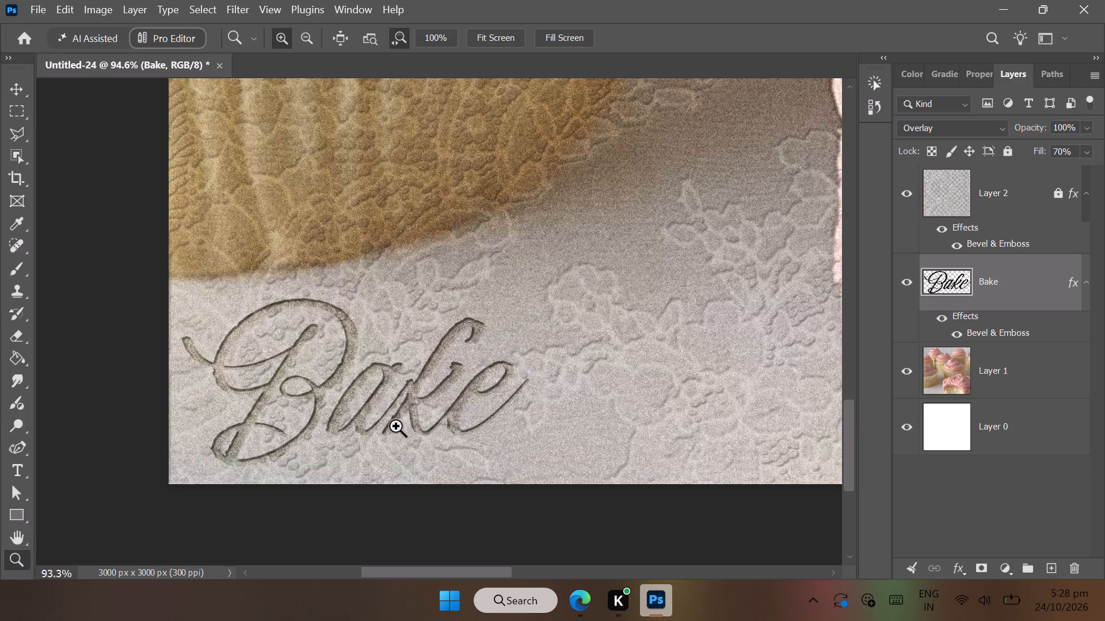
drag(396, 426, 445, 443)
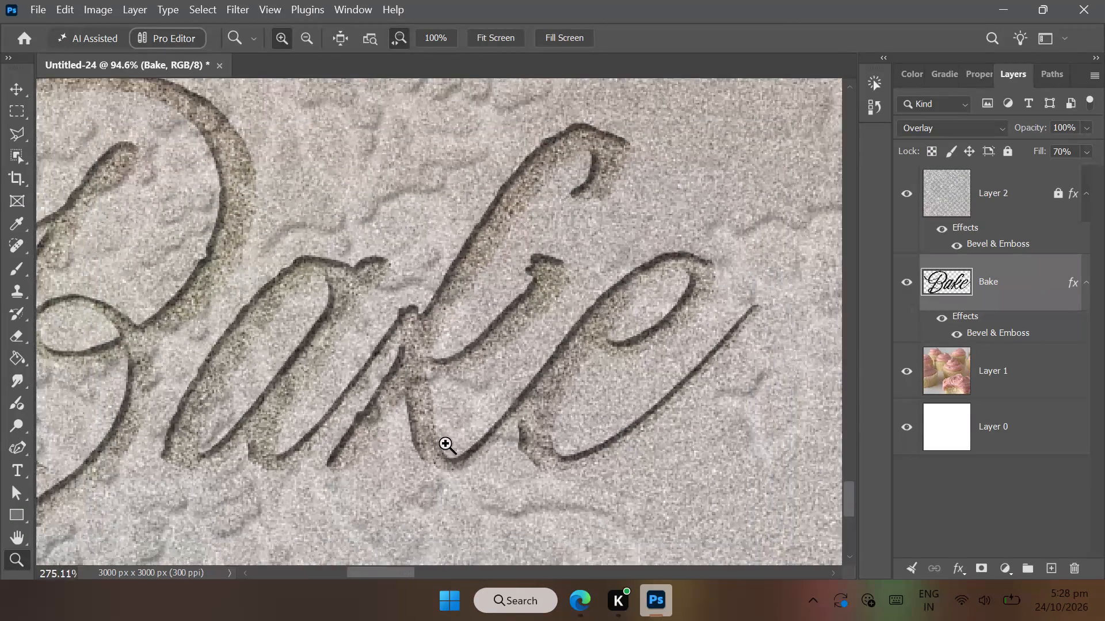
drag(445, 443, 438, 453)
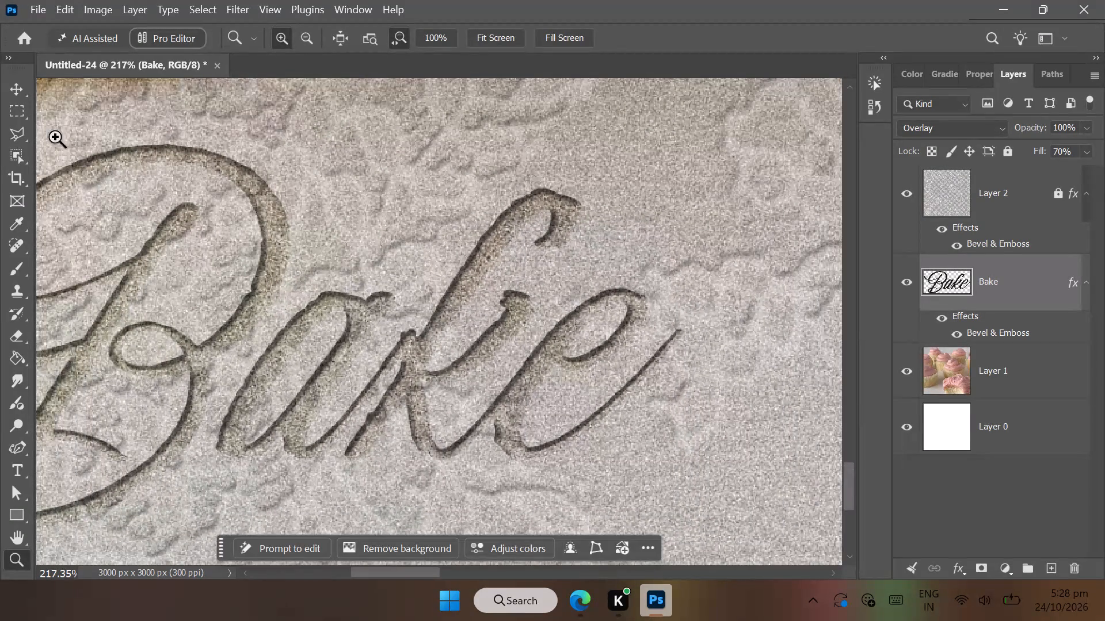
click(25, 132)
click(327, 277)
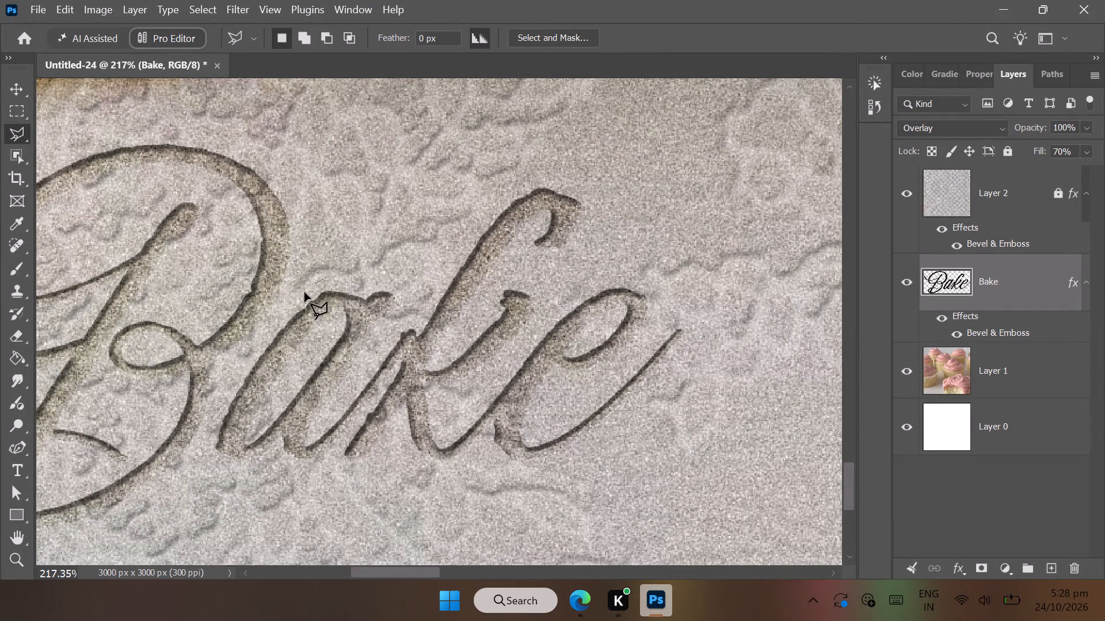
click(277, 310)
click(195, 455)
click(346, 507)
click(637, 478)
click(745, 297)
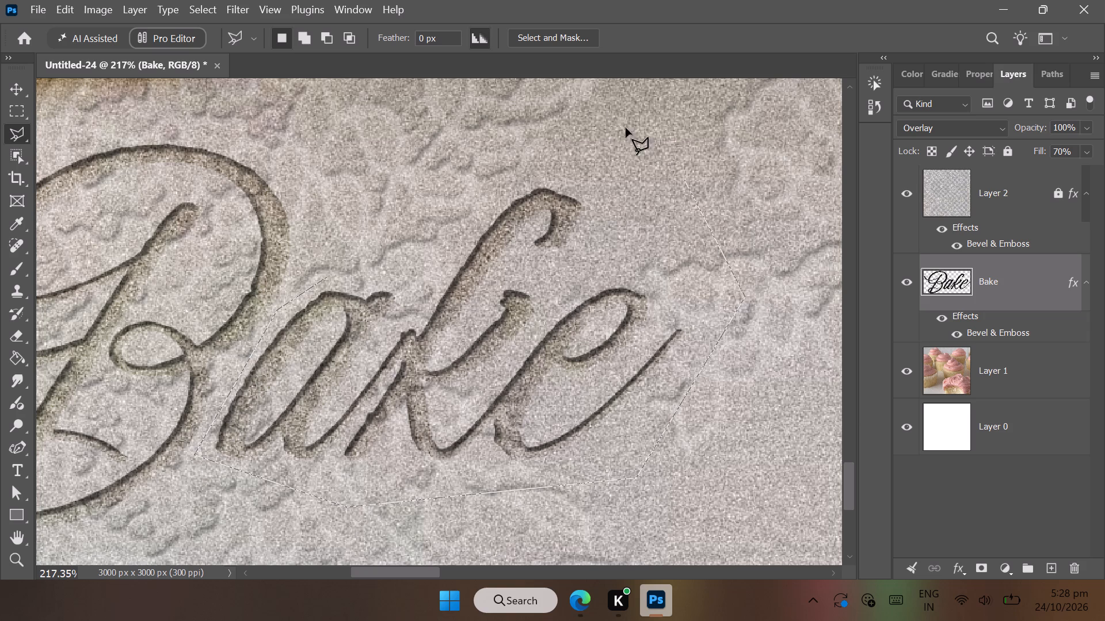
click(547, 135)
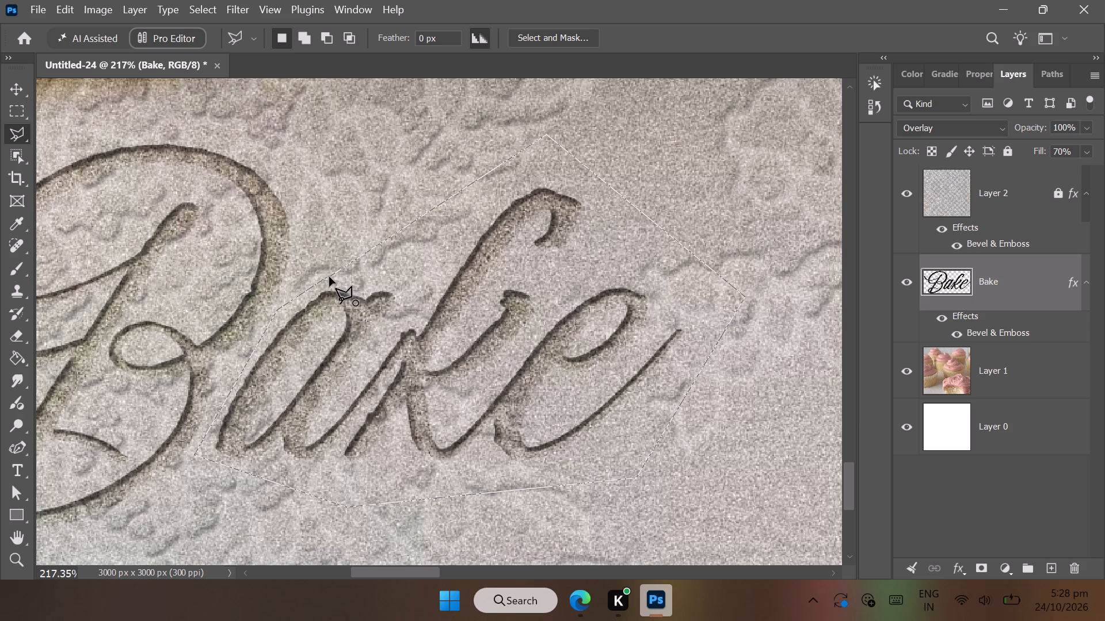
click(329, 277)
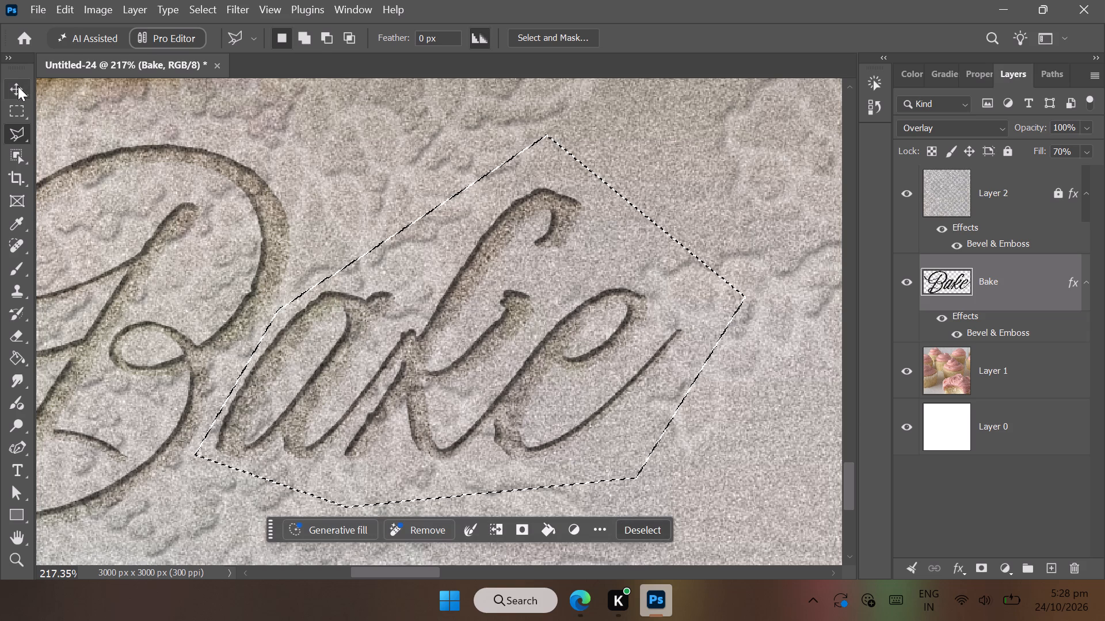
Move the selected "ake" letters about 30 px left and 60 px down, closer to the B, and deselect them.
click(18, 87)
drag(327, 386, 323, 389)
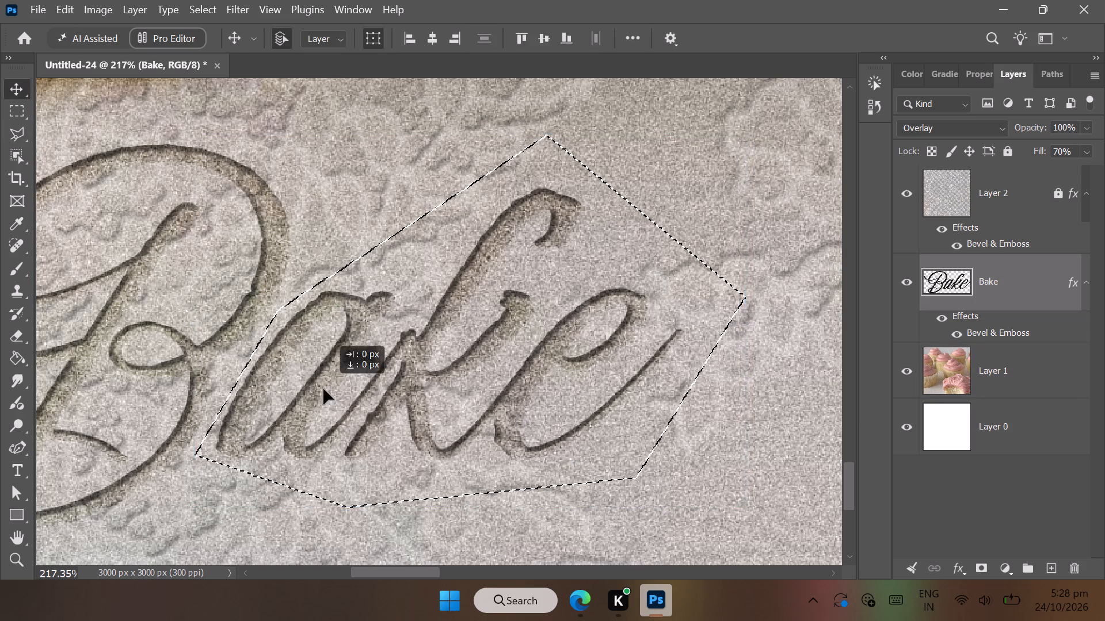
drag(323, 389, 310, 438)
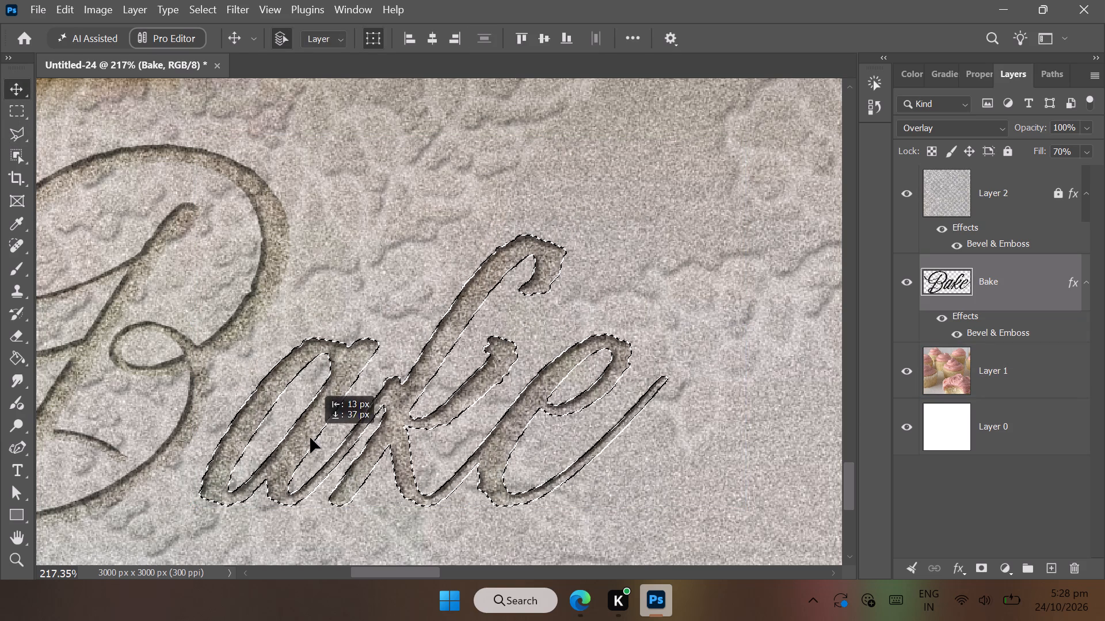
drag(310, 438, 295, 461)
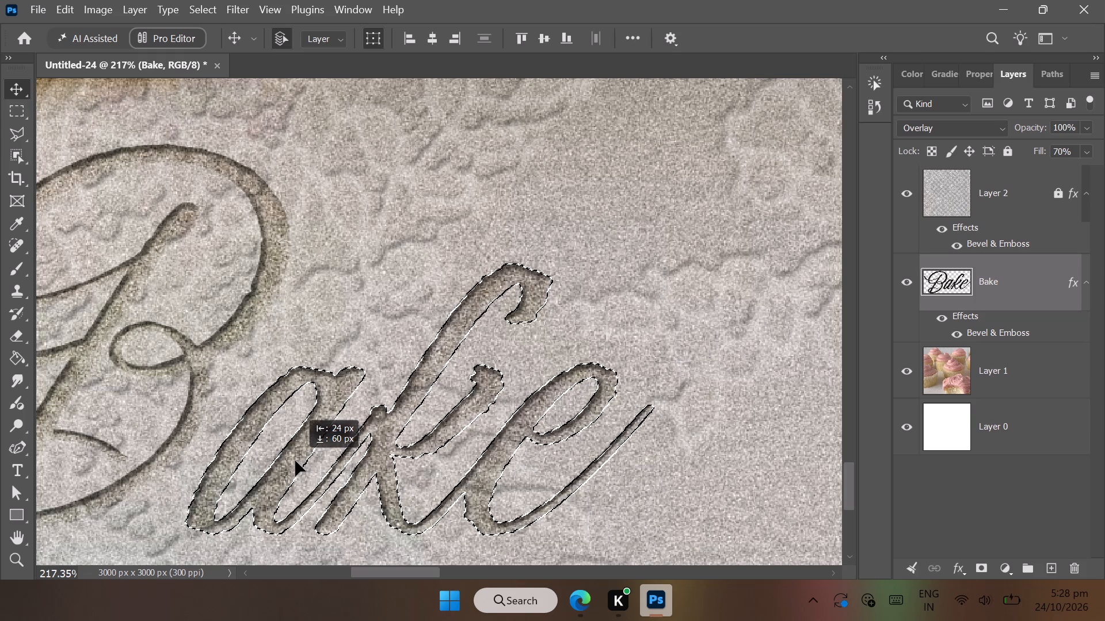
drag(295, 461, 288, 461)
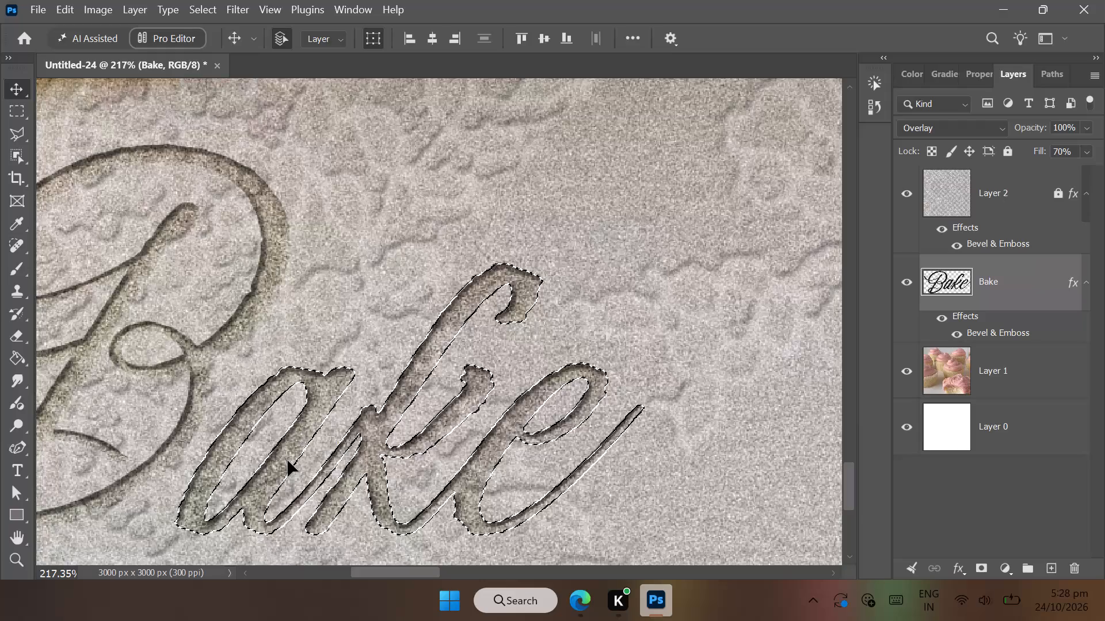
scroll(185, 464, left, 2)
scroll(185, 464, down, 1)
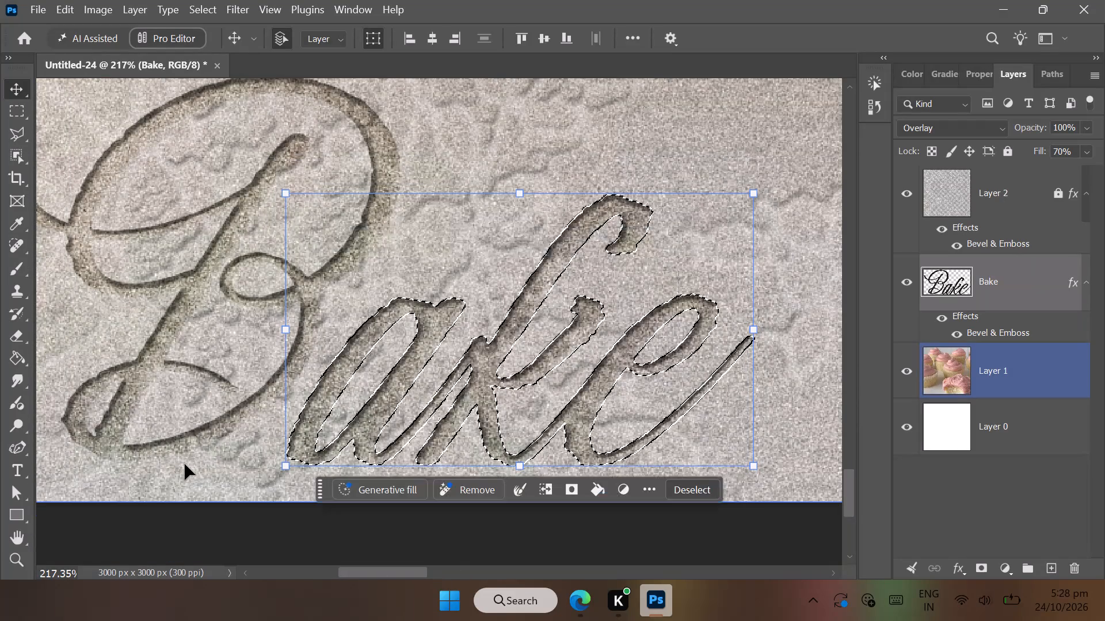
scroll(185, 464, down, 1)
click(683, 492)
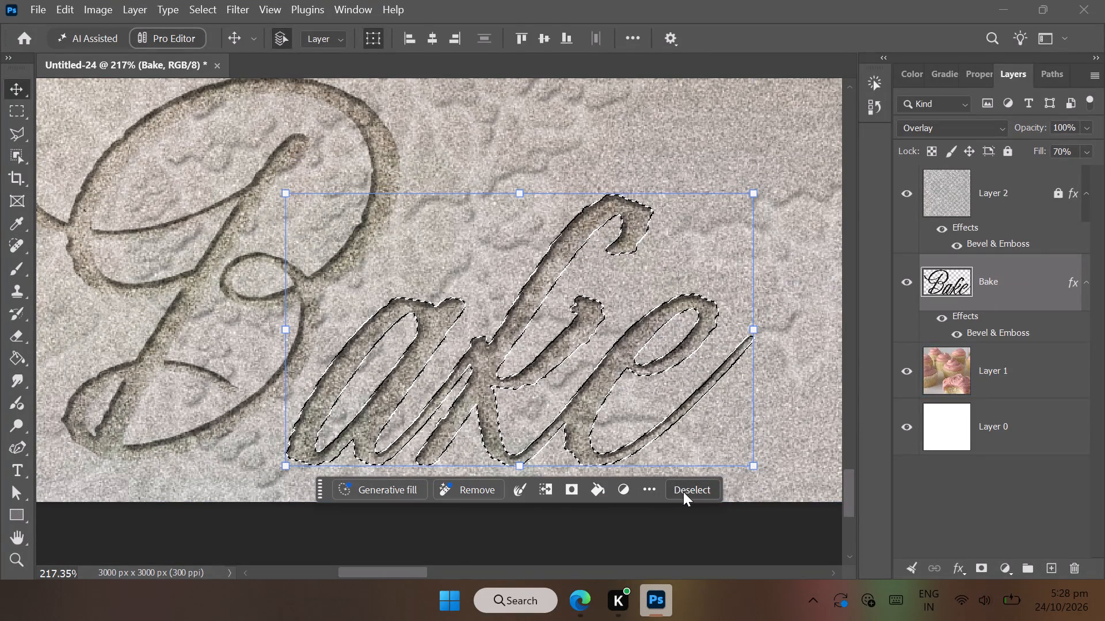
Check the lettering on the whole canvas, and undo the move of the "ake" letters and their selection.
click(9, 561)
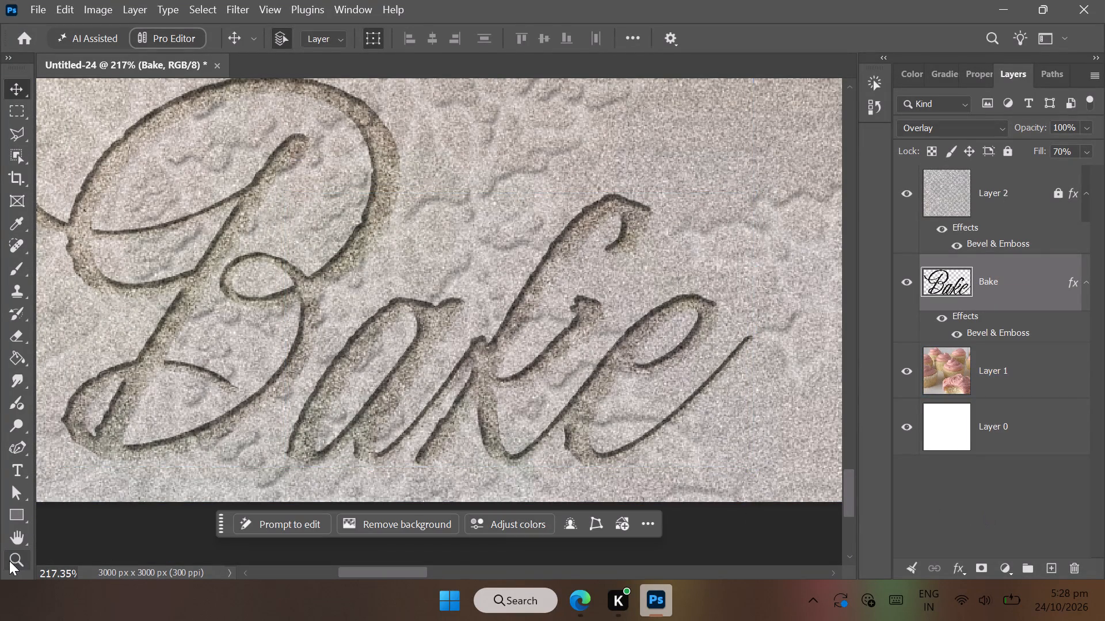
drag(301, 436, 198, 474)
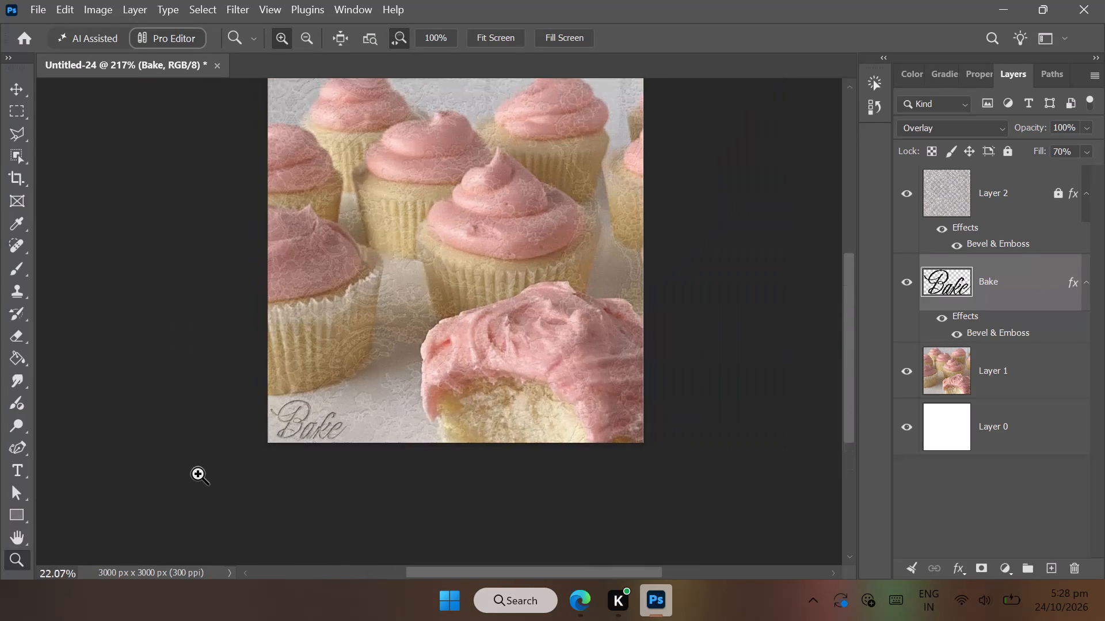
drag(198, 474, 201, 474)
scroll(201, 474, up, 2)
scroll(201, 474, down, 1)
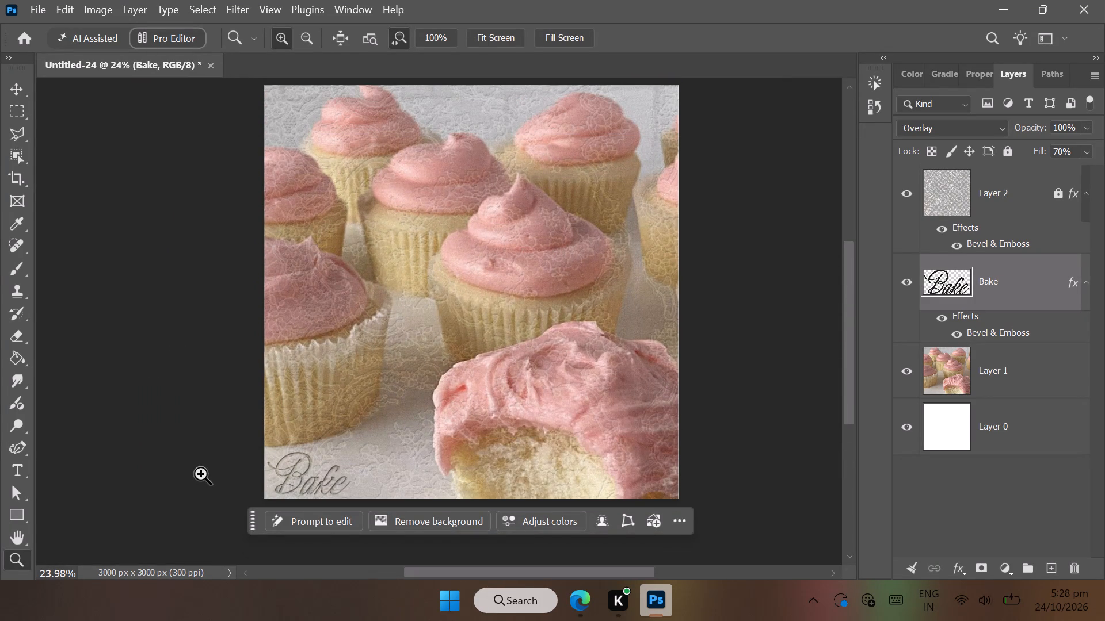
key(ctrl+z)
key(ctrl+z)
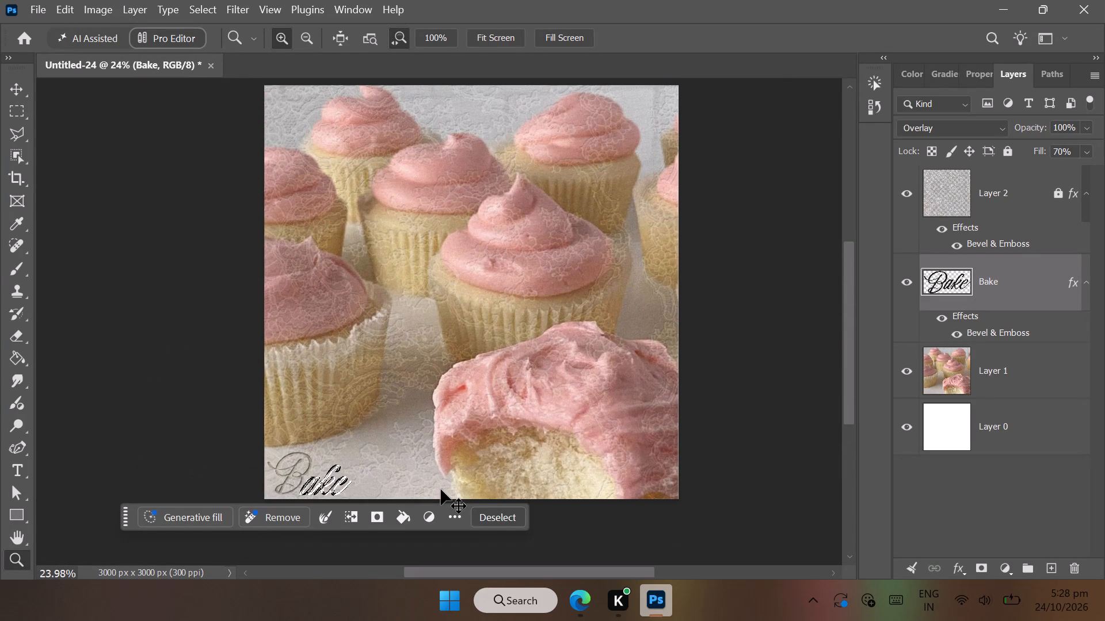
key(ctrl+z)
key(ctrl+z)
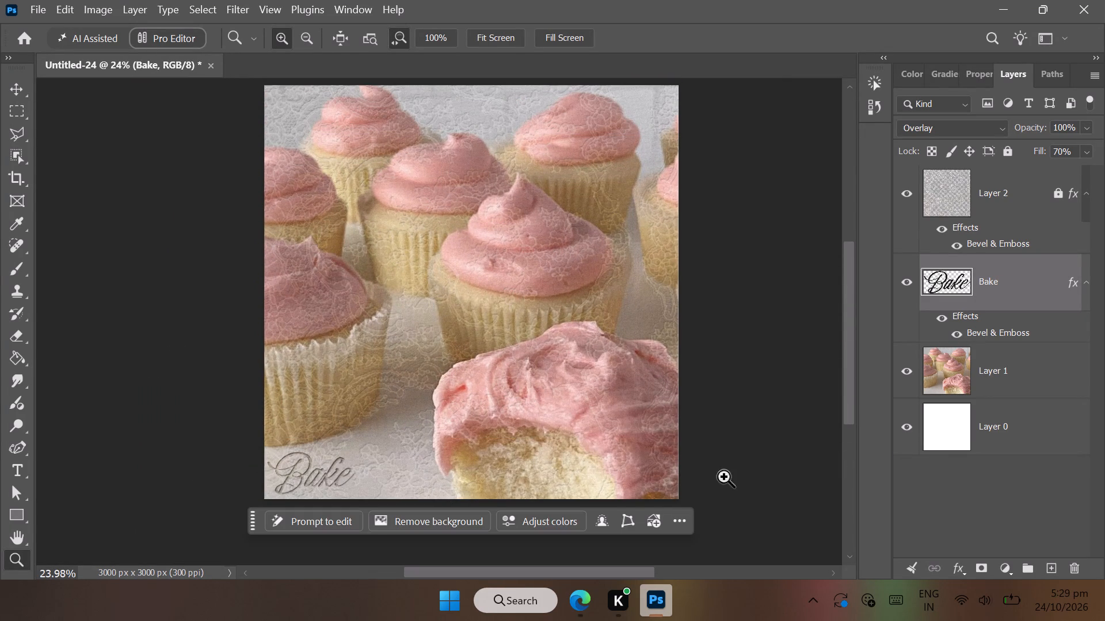
Make the cupcake photo layer, Layer 1, the active layer.
click(854, 404)
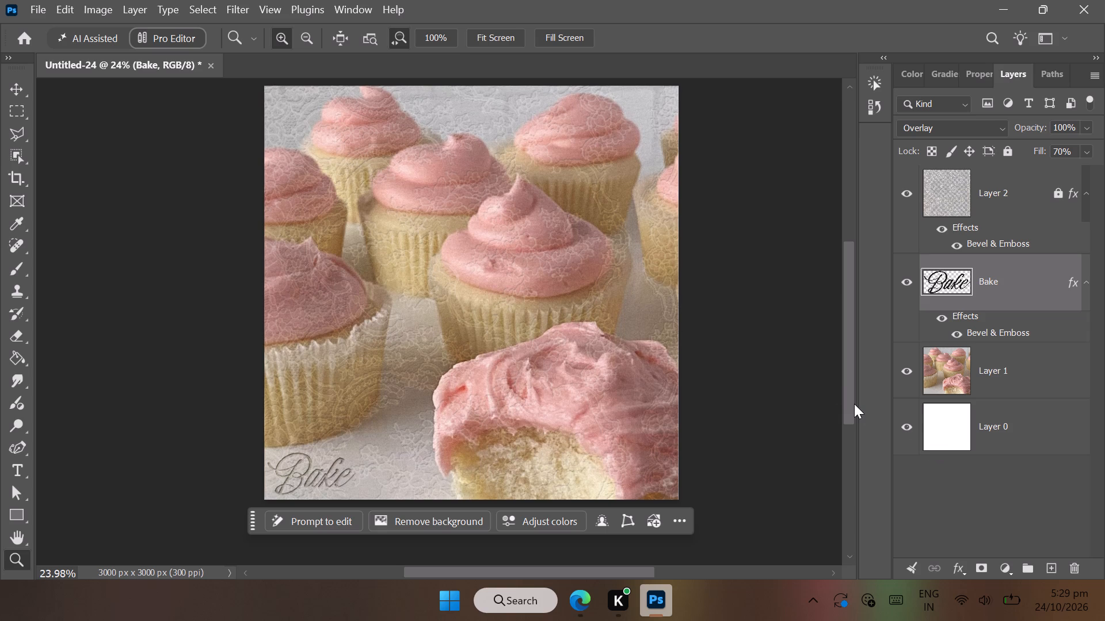
click(971, 195)
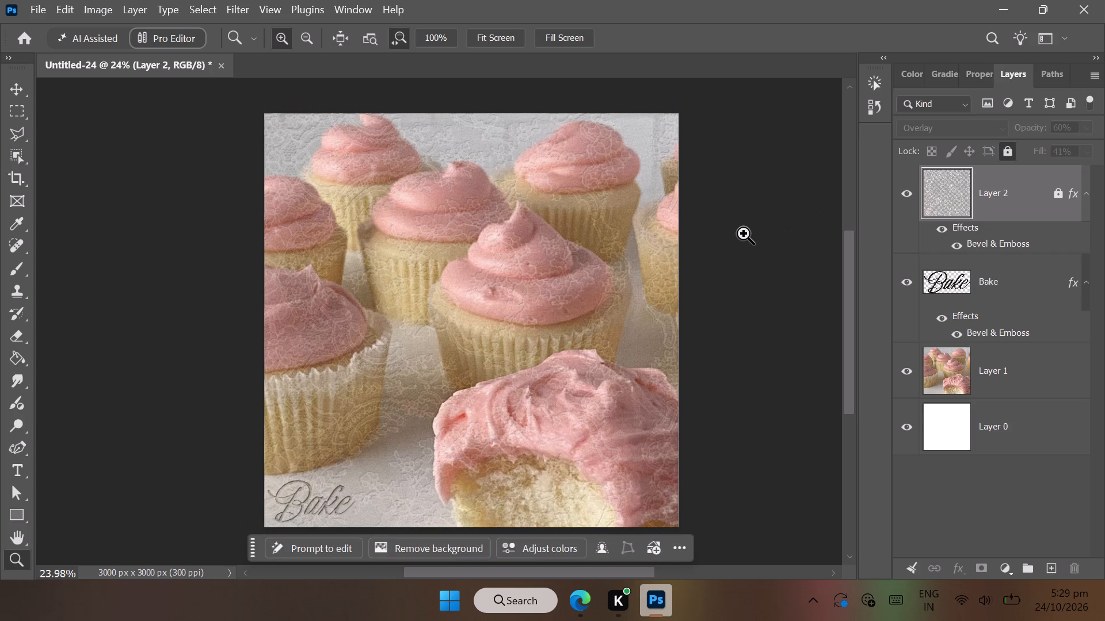
click(955, 361)
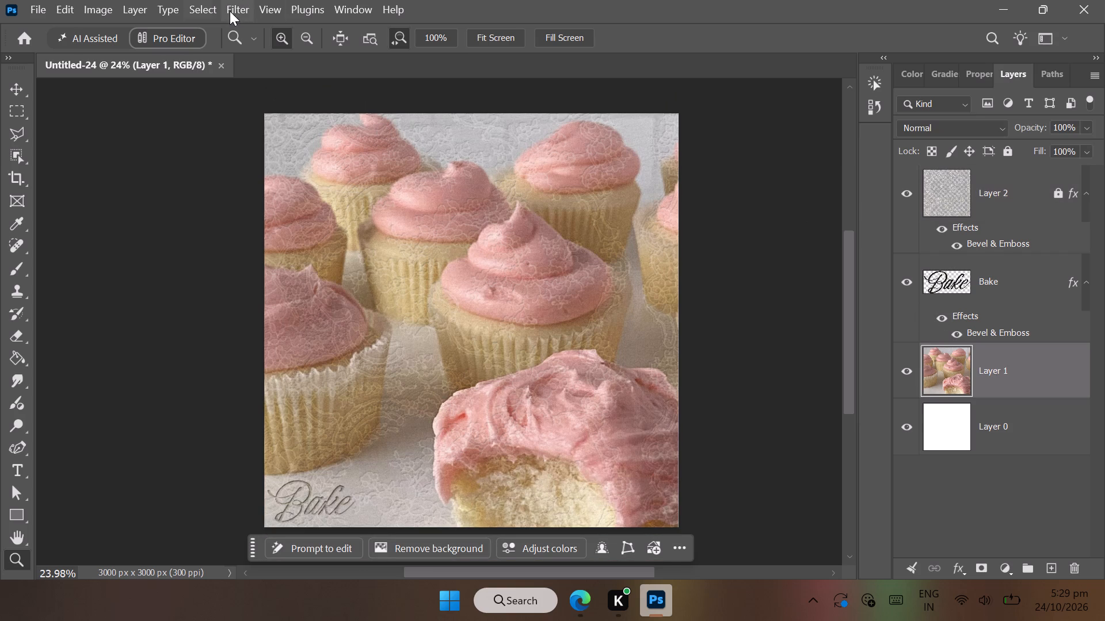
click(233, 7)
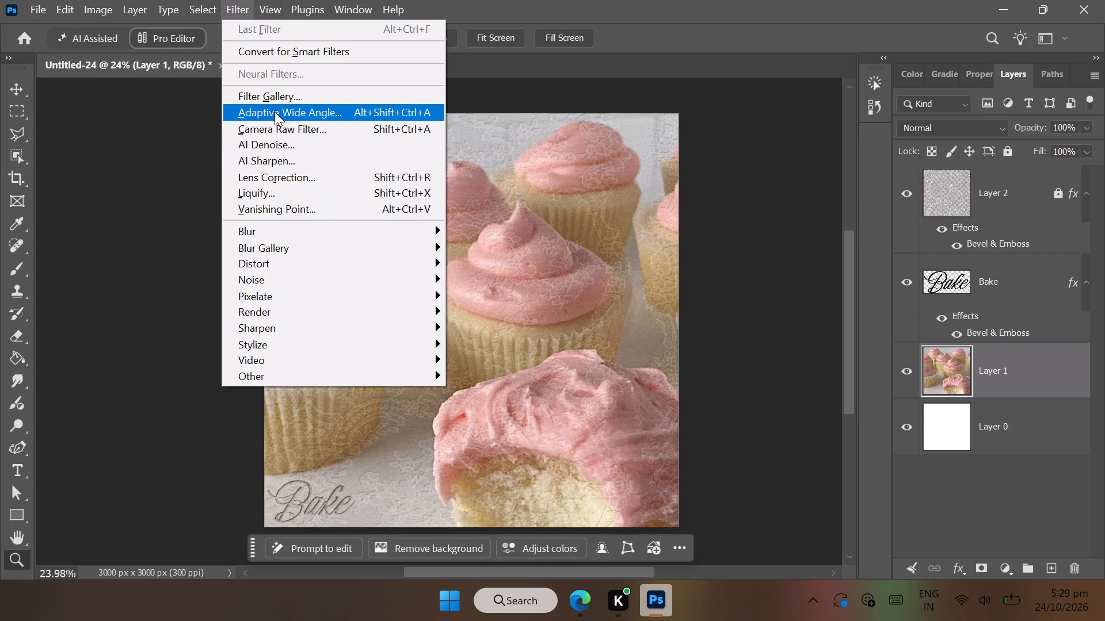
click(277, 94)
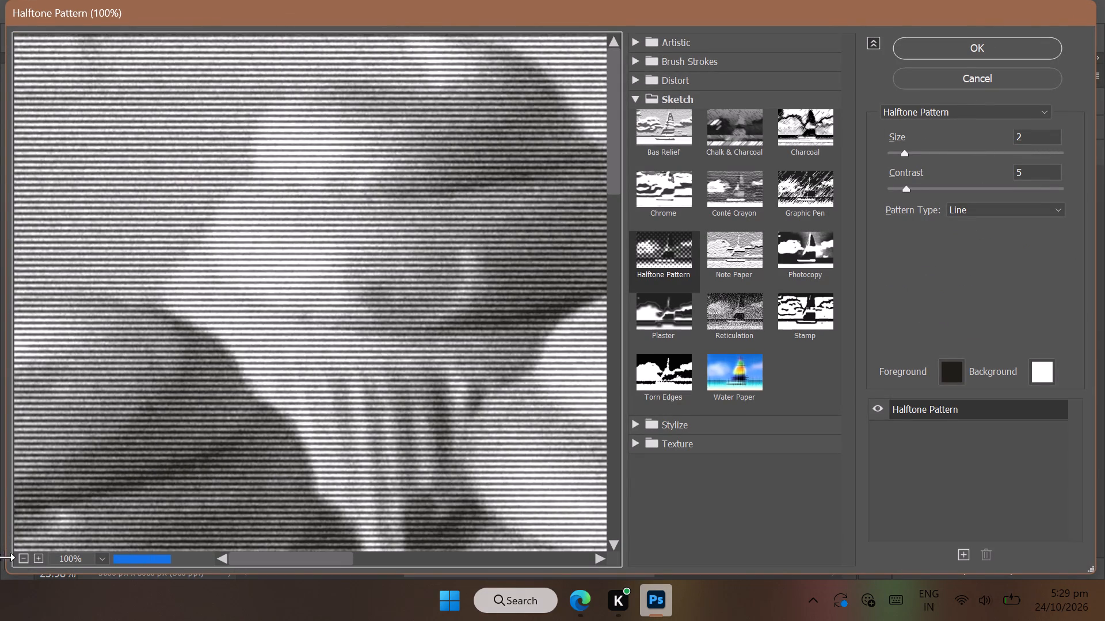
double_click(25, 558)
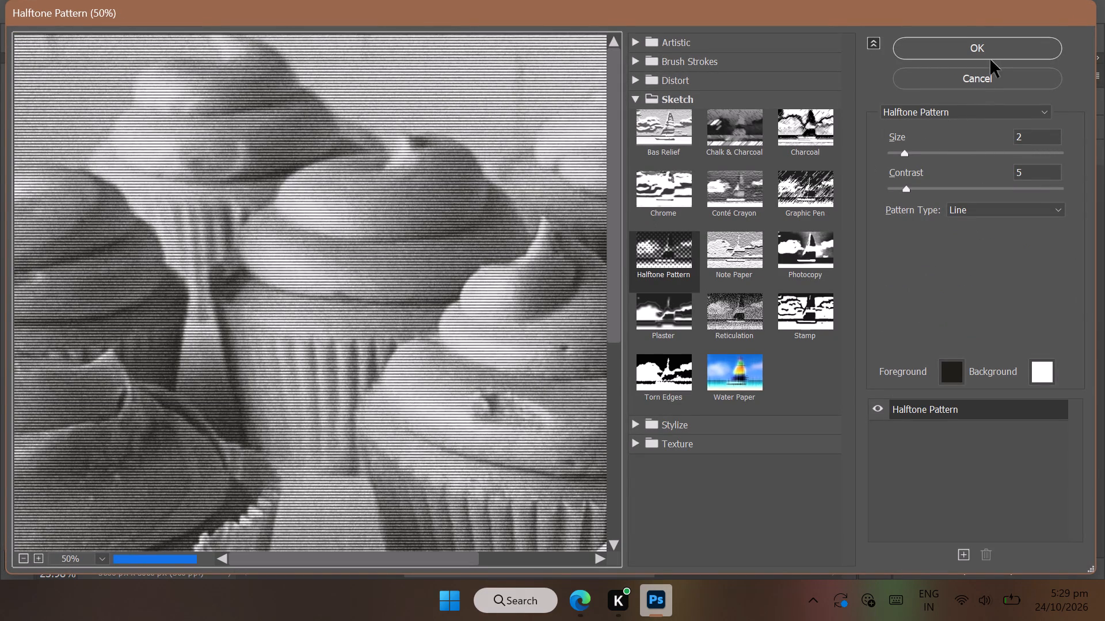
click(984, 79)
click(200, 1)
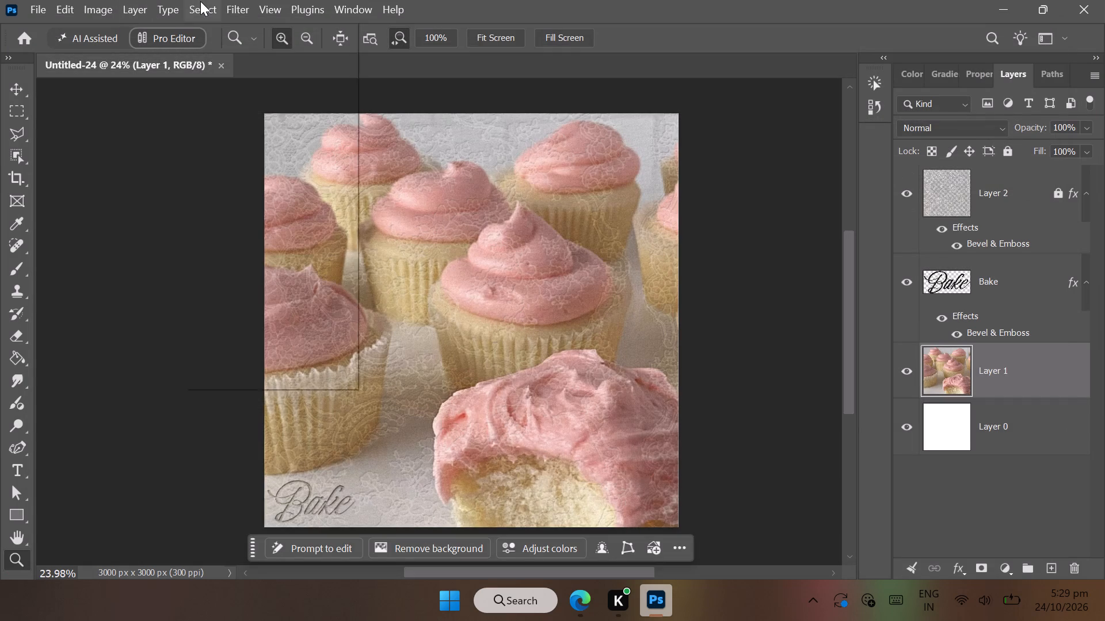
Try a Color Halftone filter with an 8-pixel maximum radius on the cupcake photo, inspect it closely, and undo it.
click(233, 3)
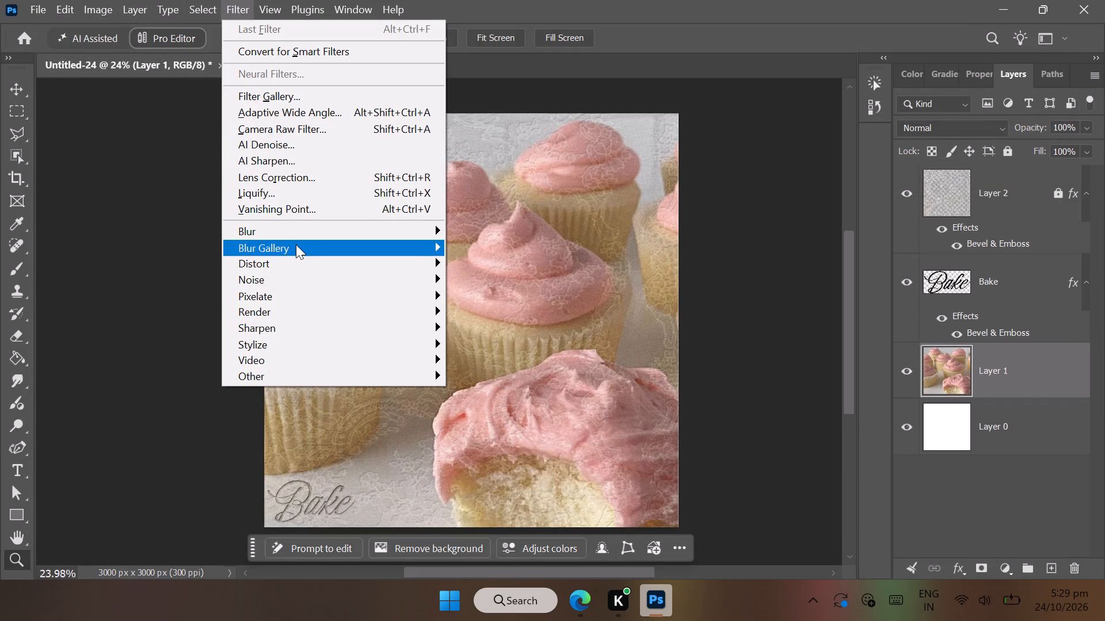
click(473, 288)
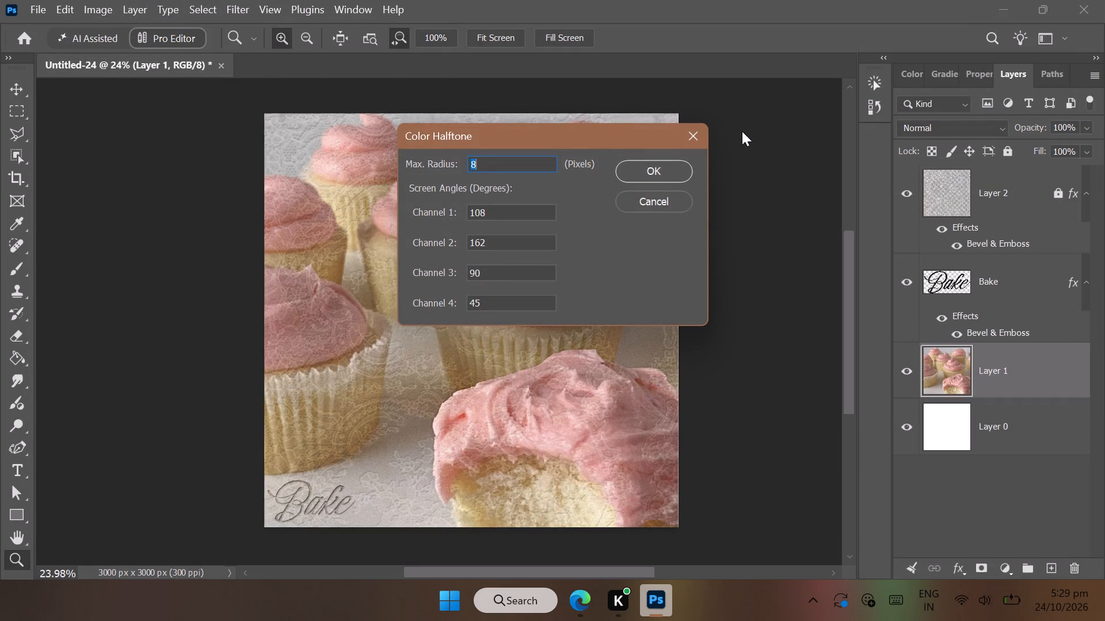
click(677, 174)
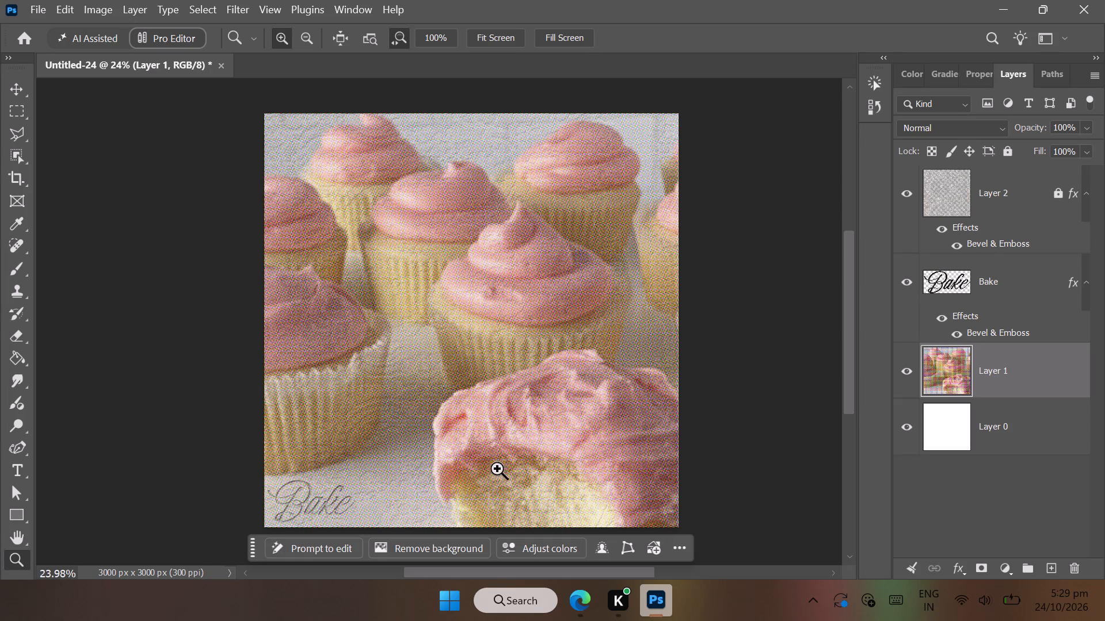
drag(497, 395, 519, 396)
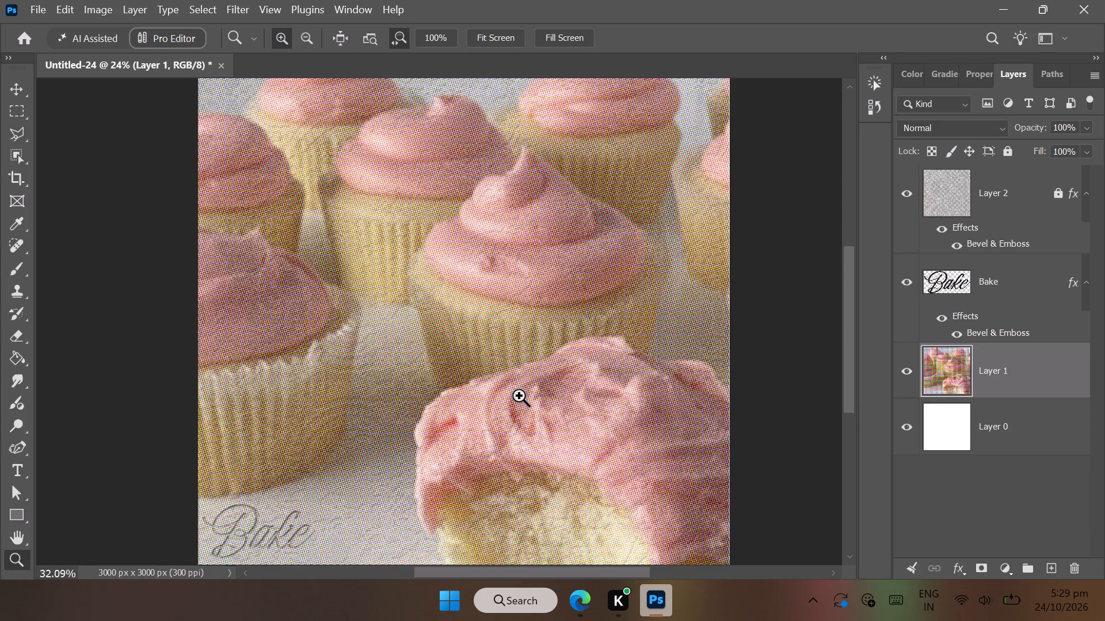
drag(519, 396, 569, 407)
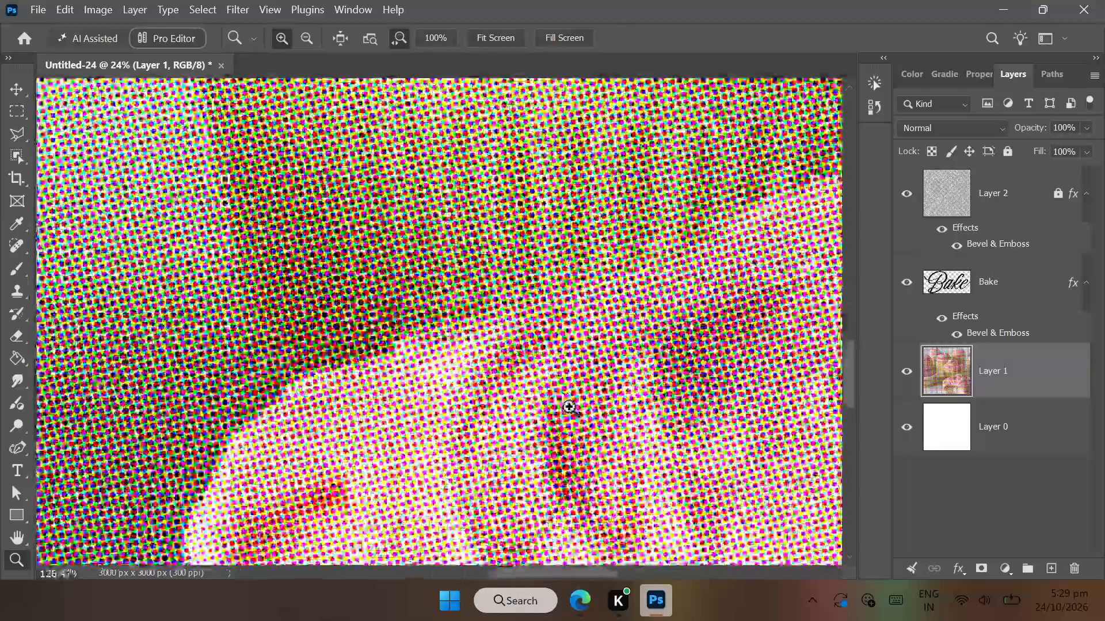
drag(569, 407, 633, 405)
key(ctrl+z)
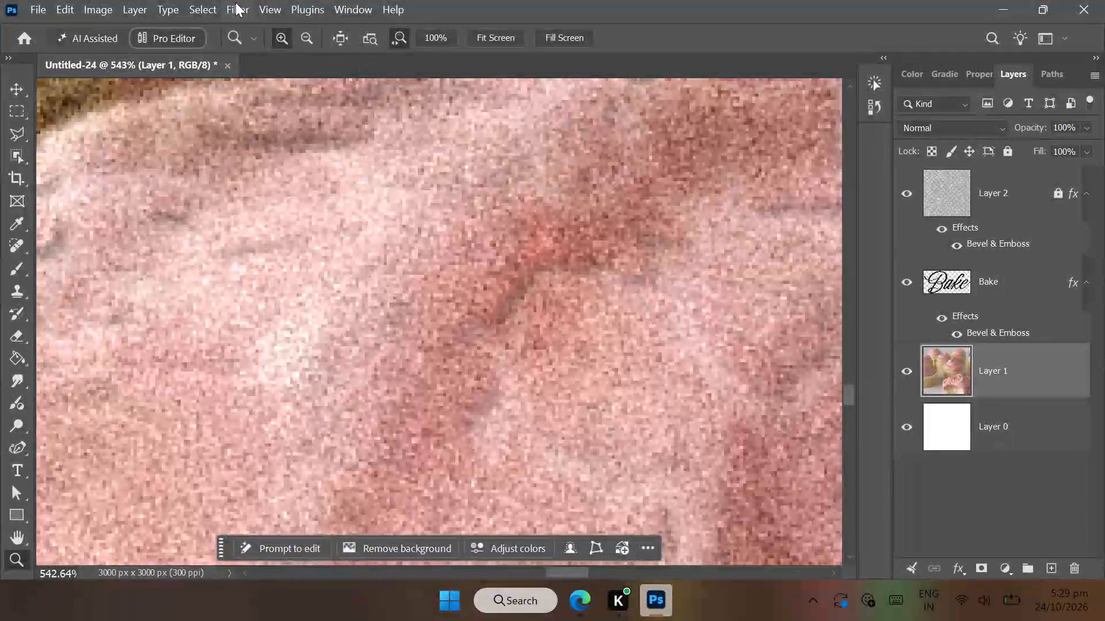
Apply a Color Halftone filter with a 5-pixel maximum radius to the cupcake photo on Layer 1.
click(230, 7)
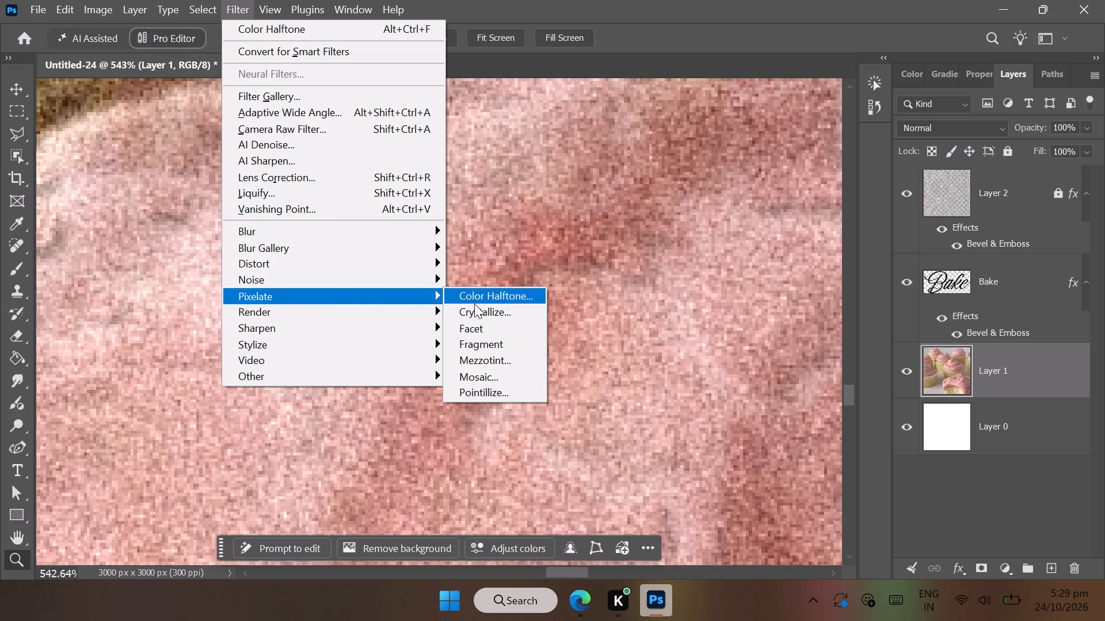
click(481, 300)
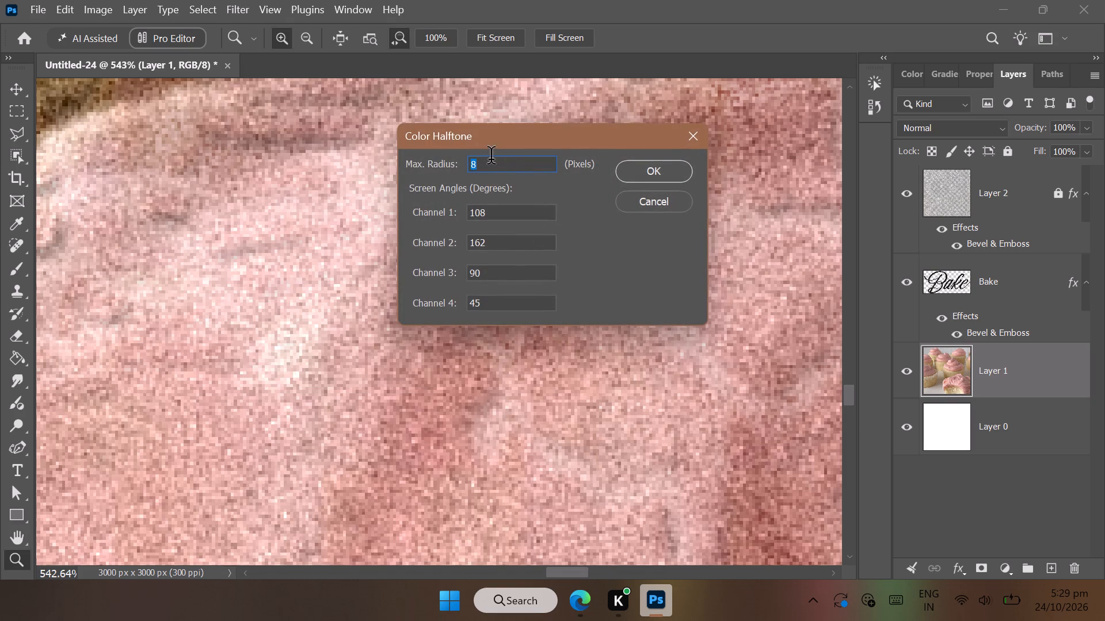
drag(491, 163, 467, 166)
key(5)
click(669, 170)
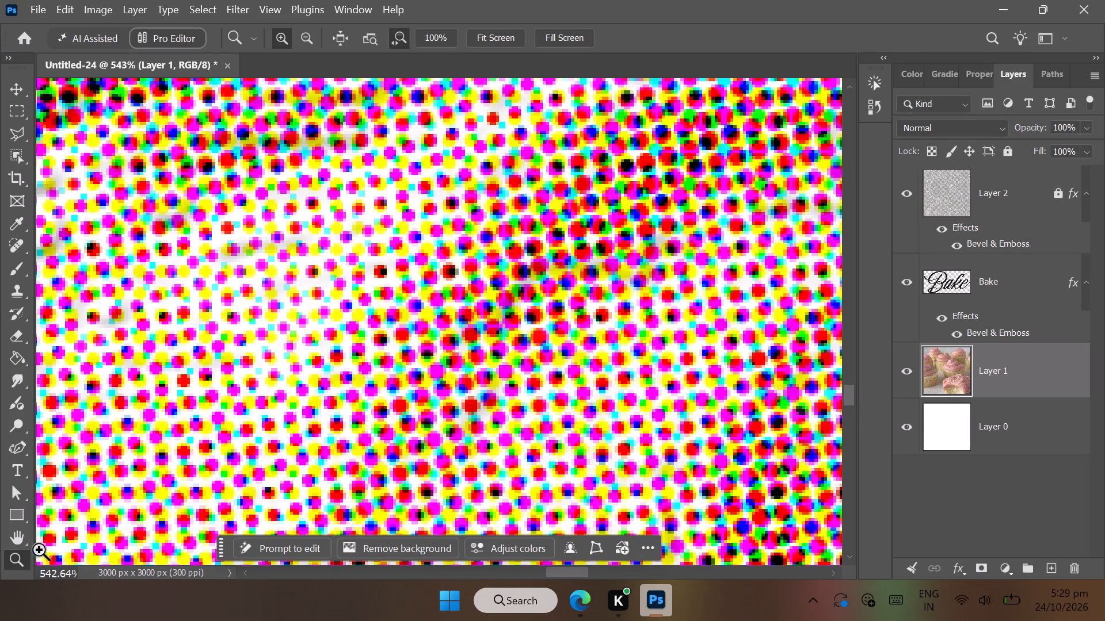
Examine the cupcake photo's halftone dots up close and the overall effect across the whole canvas.
drag(300, 435, 181, 467)
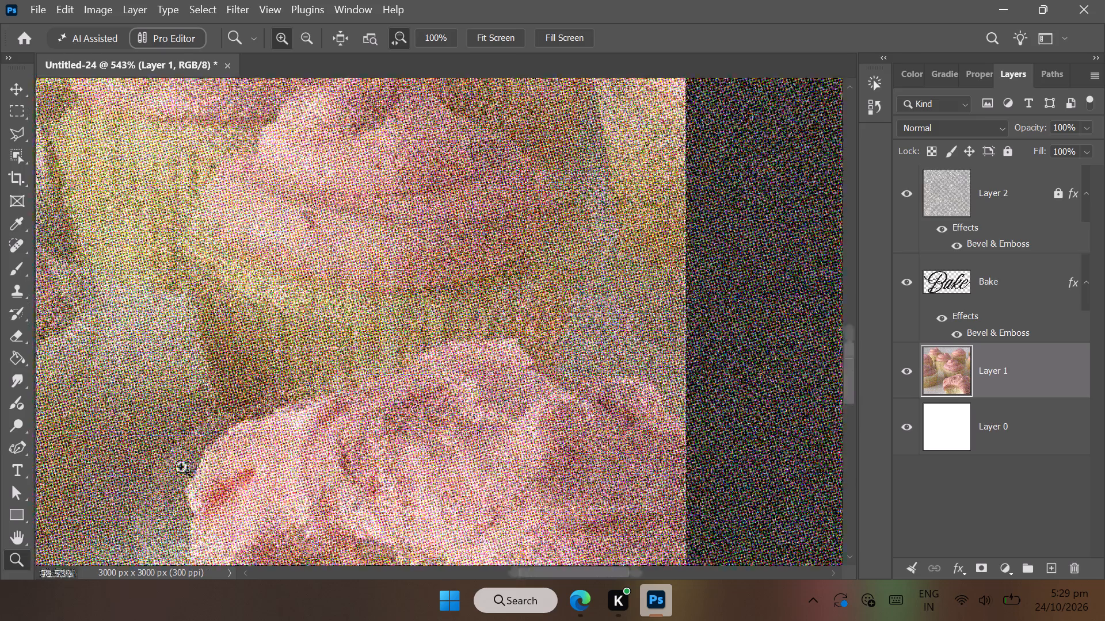
drag(181, 467, 177, 478)
scroll(177, 478, left, 2)
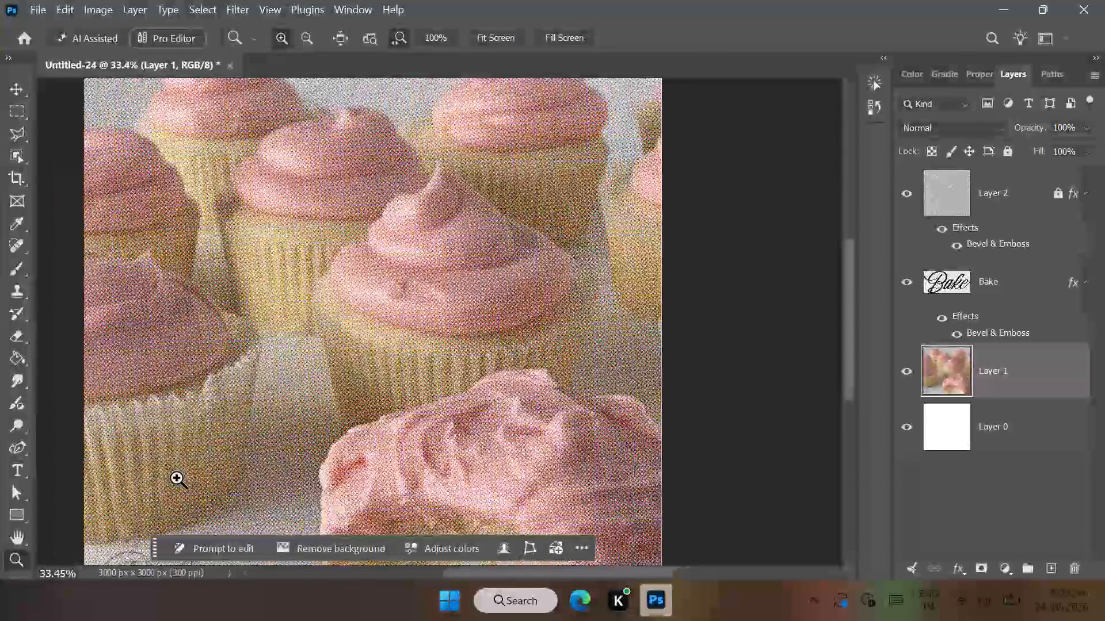
scroll(177, 478, left, 1)
scroll(177, 478, down, 1)
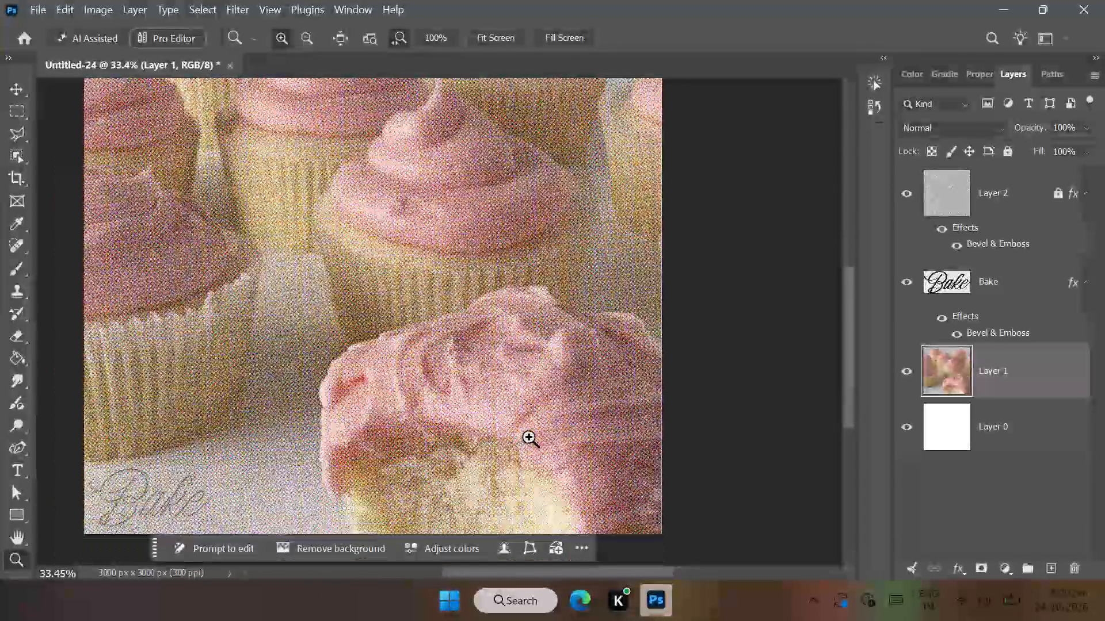
drag(529, 437, 669, 468)
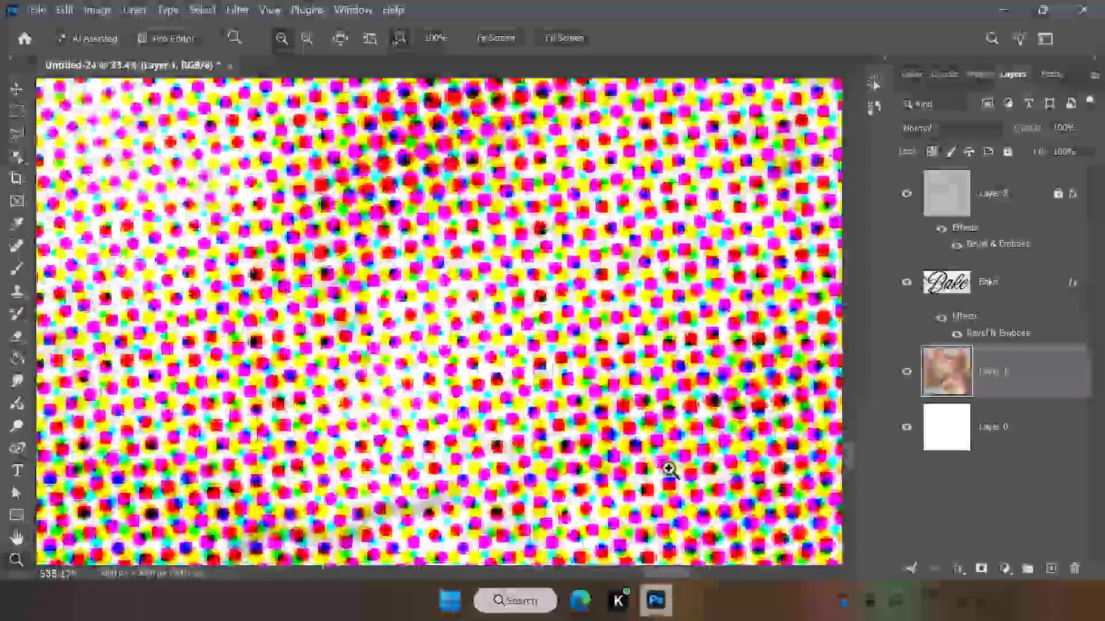
drag(669, 468, 769, 489)
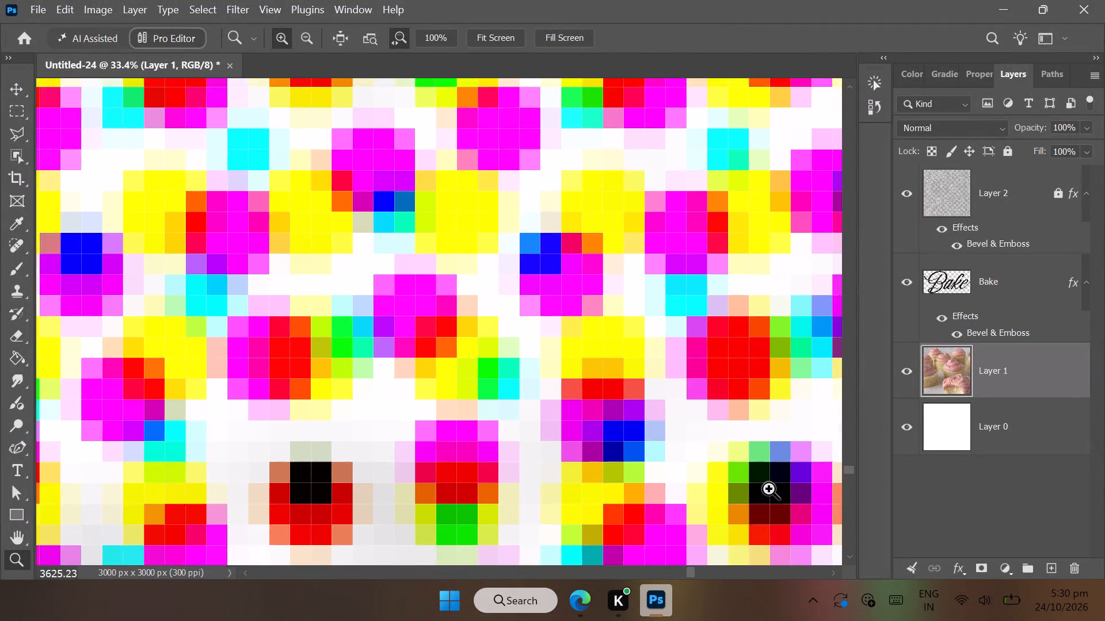
drag(769, 489, 570, 534)
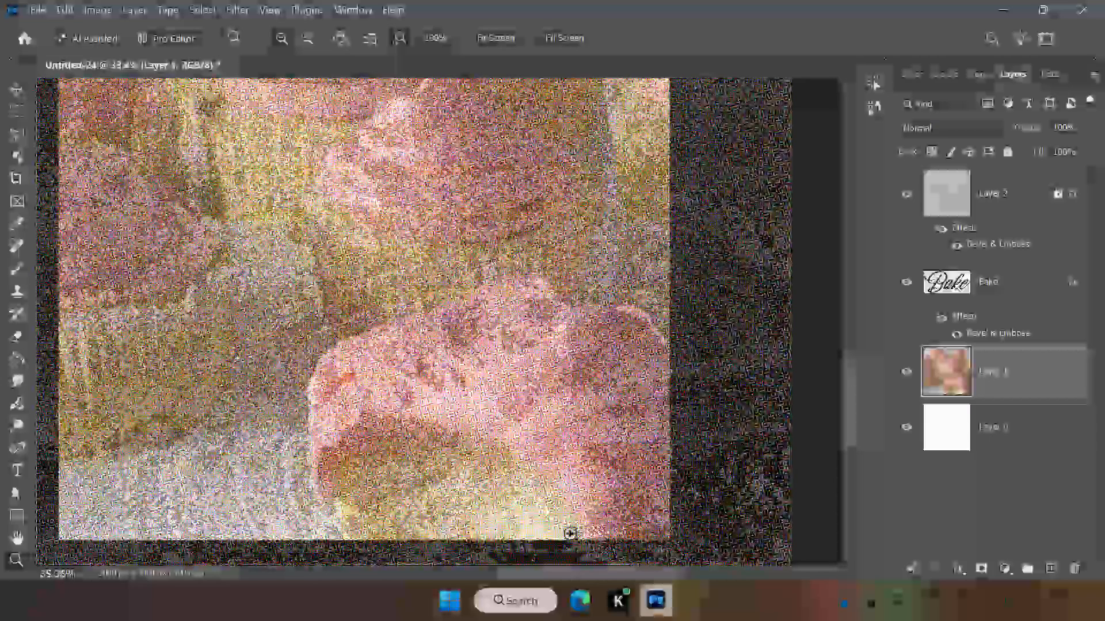
drag(570, 534, 603, 523)
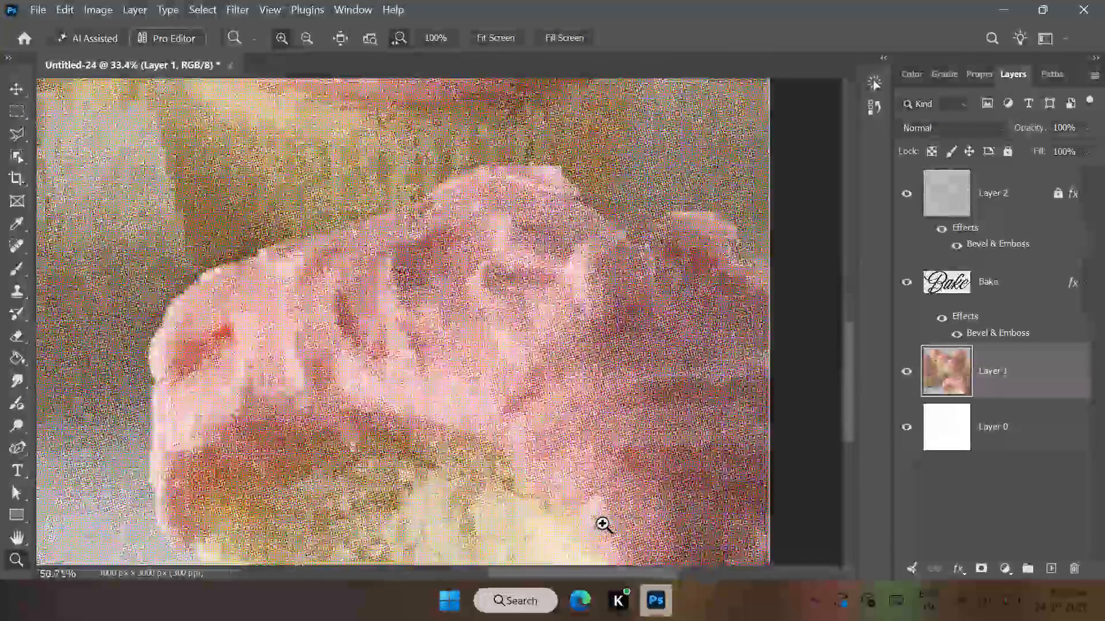
drag(603, 523, 547, 498)
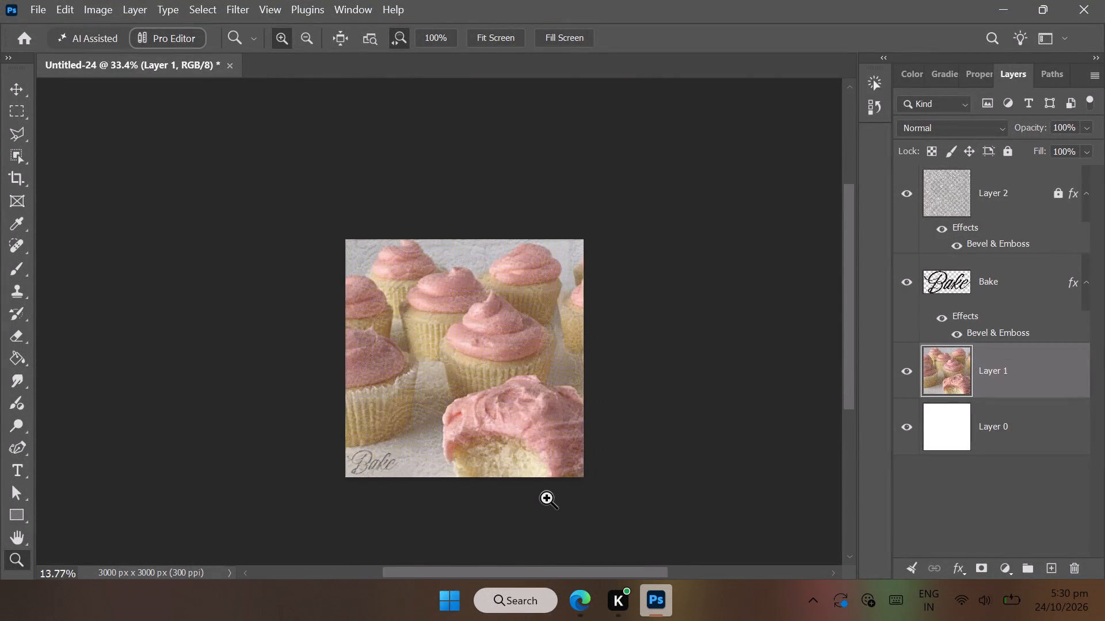
drag(547, 498, 571, 497)
scroll(571, 497, up, 1)
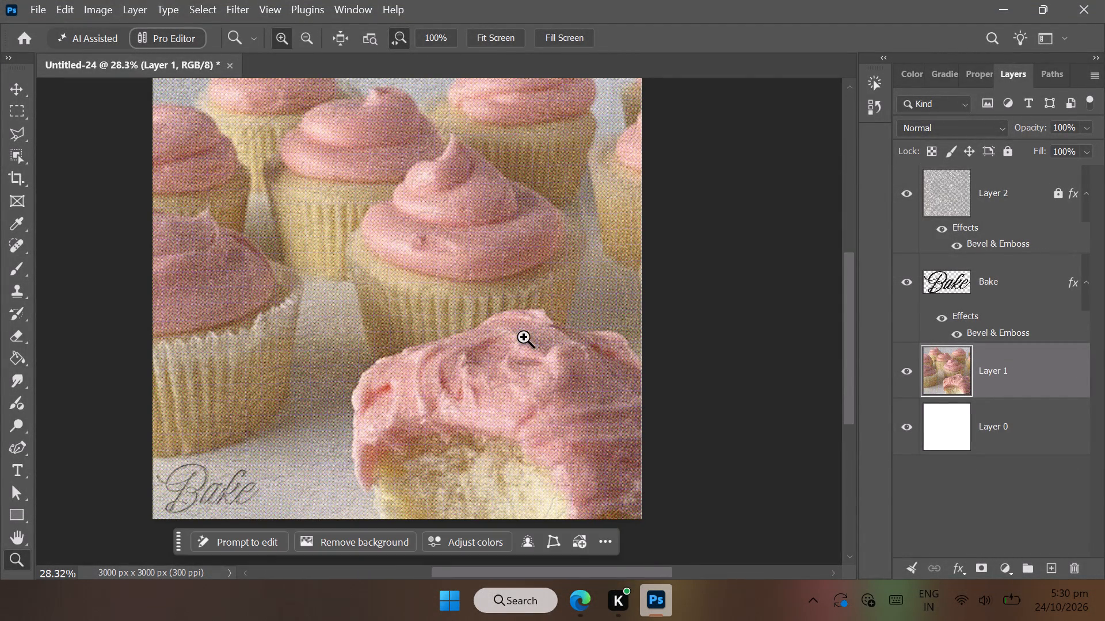
scroll(521, 337, up, 1)
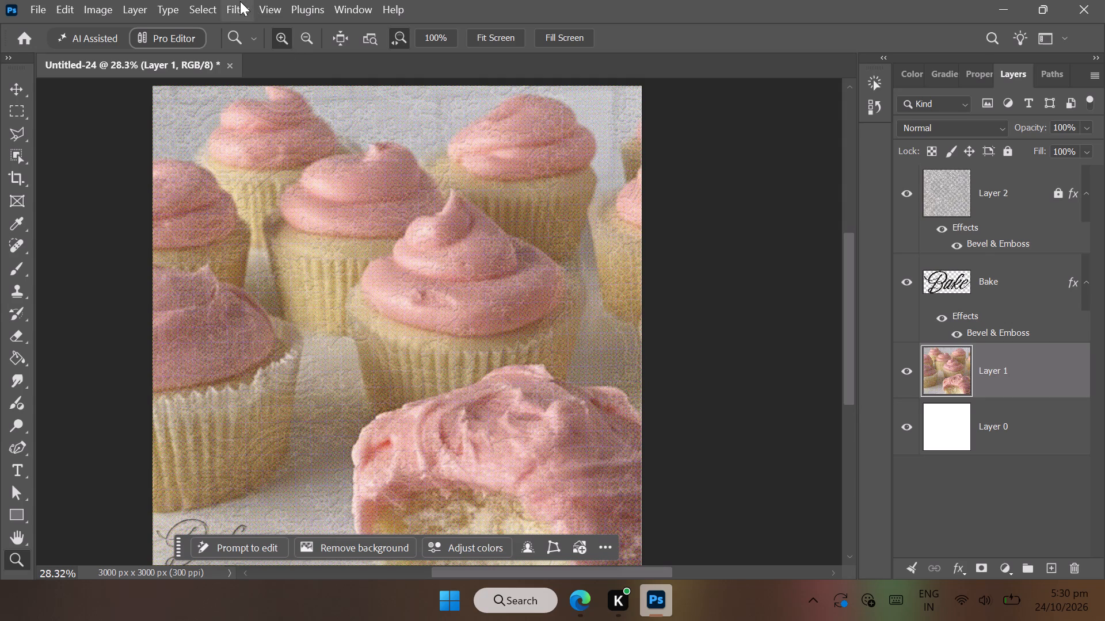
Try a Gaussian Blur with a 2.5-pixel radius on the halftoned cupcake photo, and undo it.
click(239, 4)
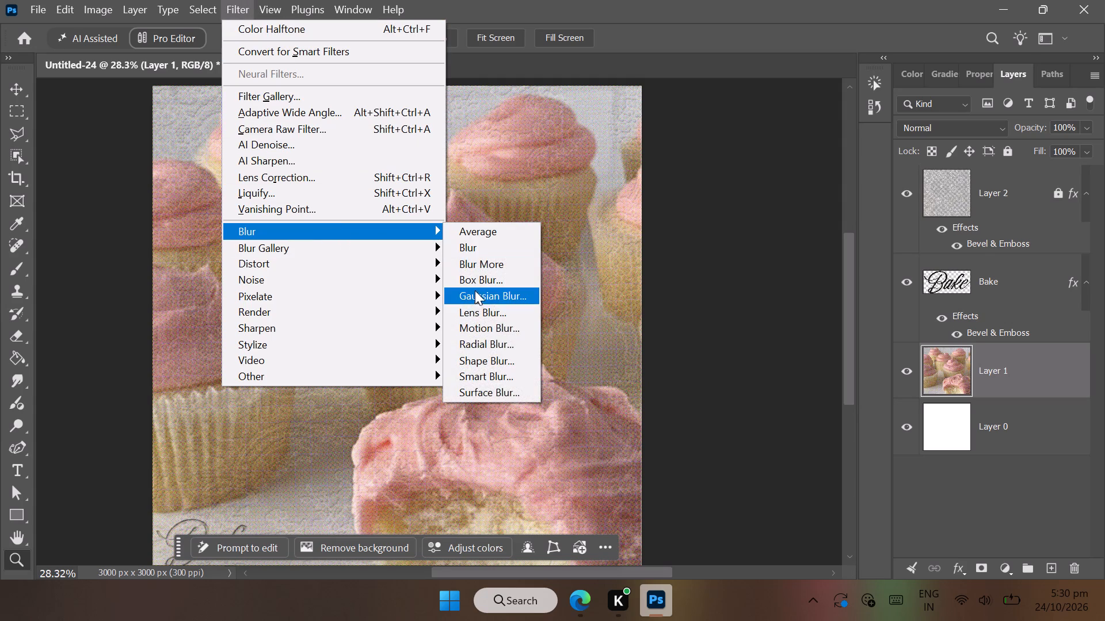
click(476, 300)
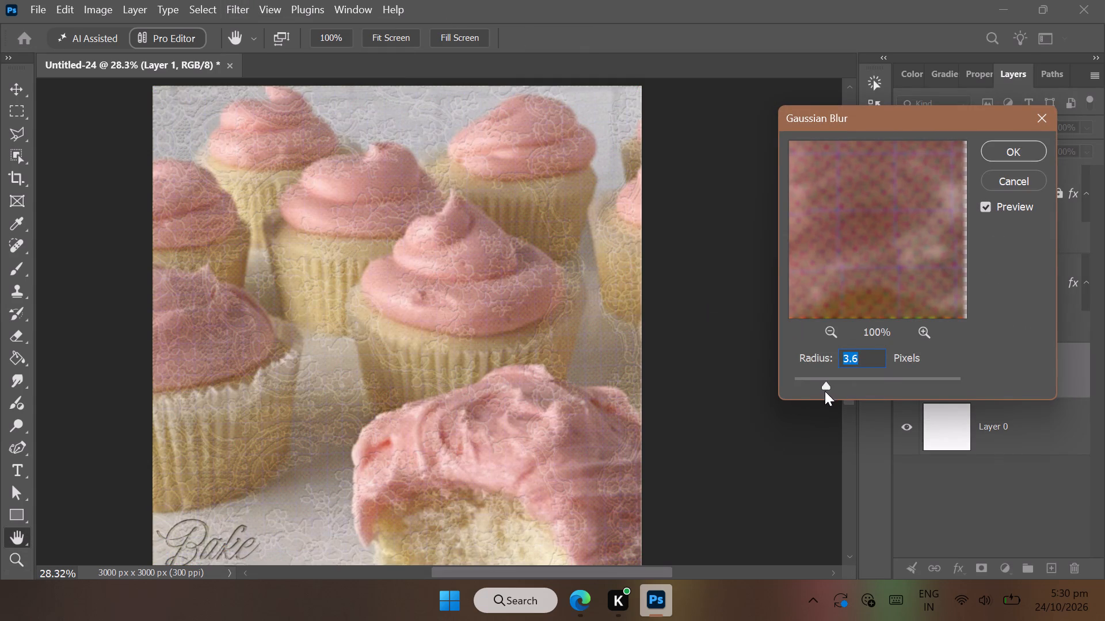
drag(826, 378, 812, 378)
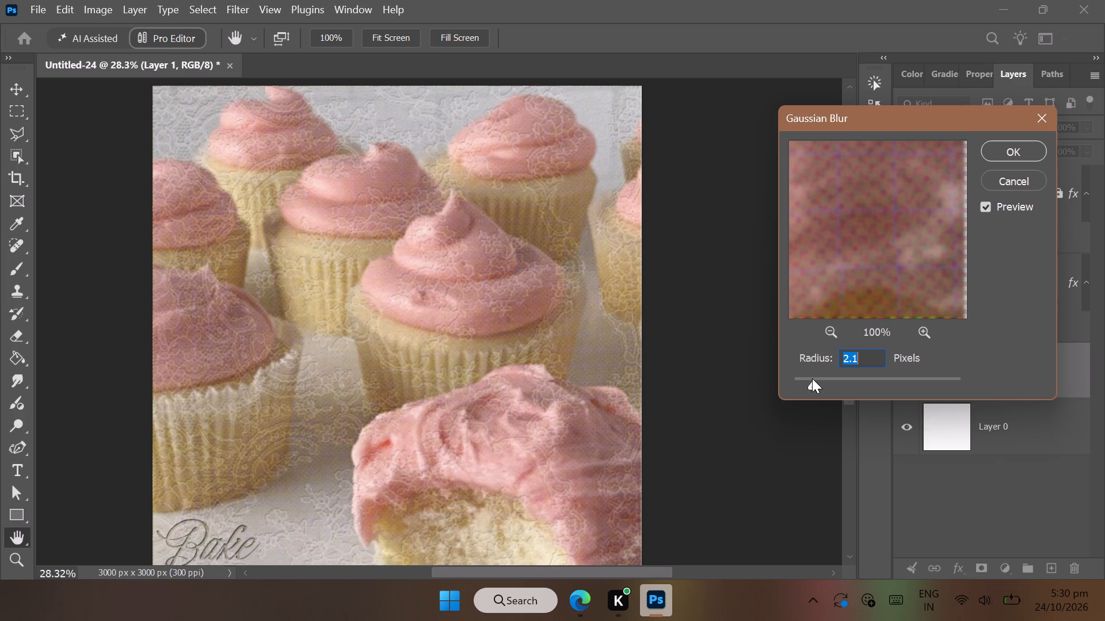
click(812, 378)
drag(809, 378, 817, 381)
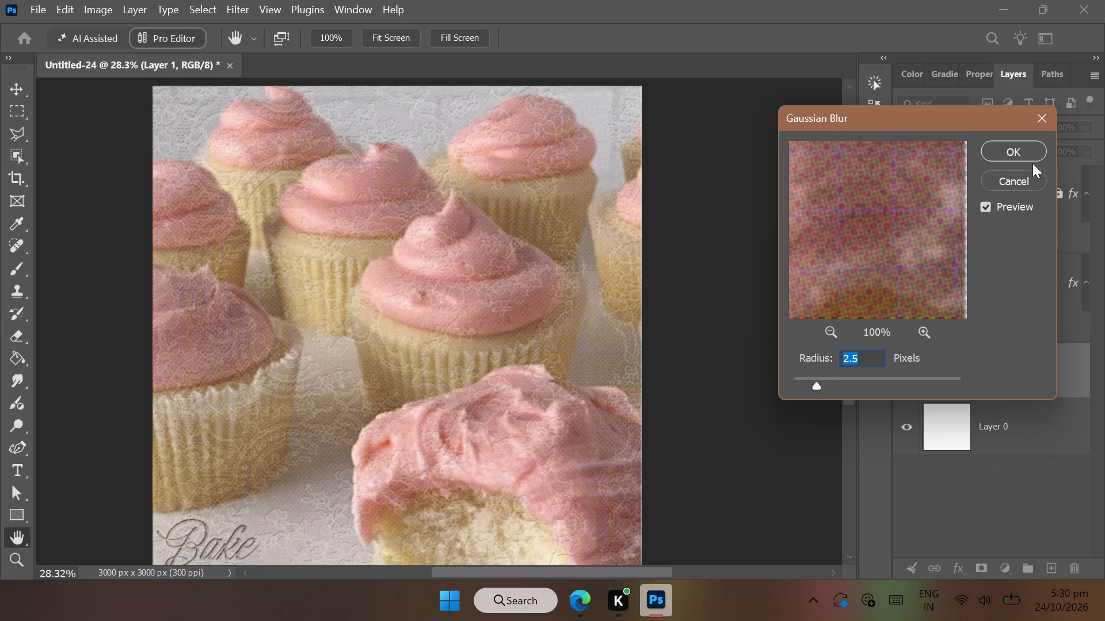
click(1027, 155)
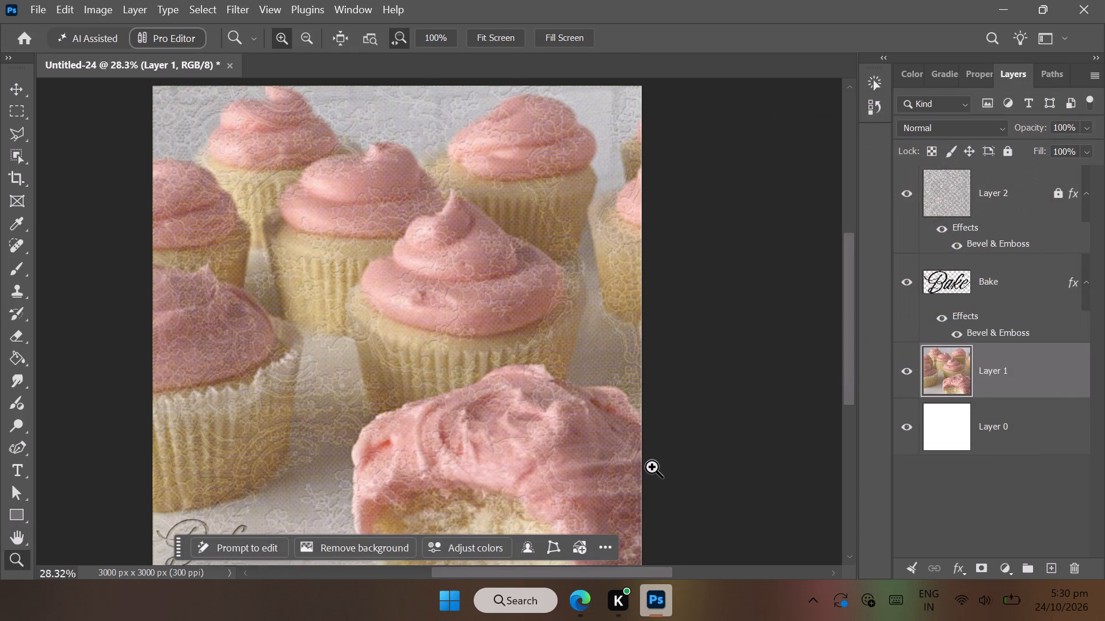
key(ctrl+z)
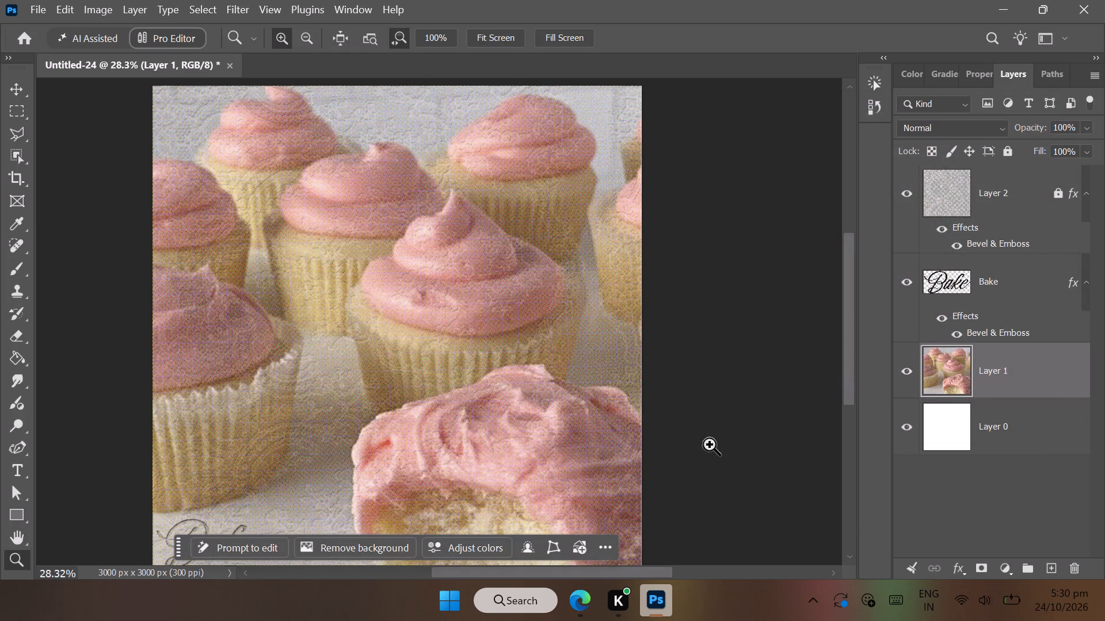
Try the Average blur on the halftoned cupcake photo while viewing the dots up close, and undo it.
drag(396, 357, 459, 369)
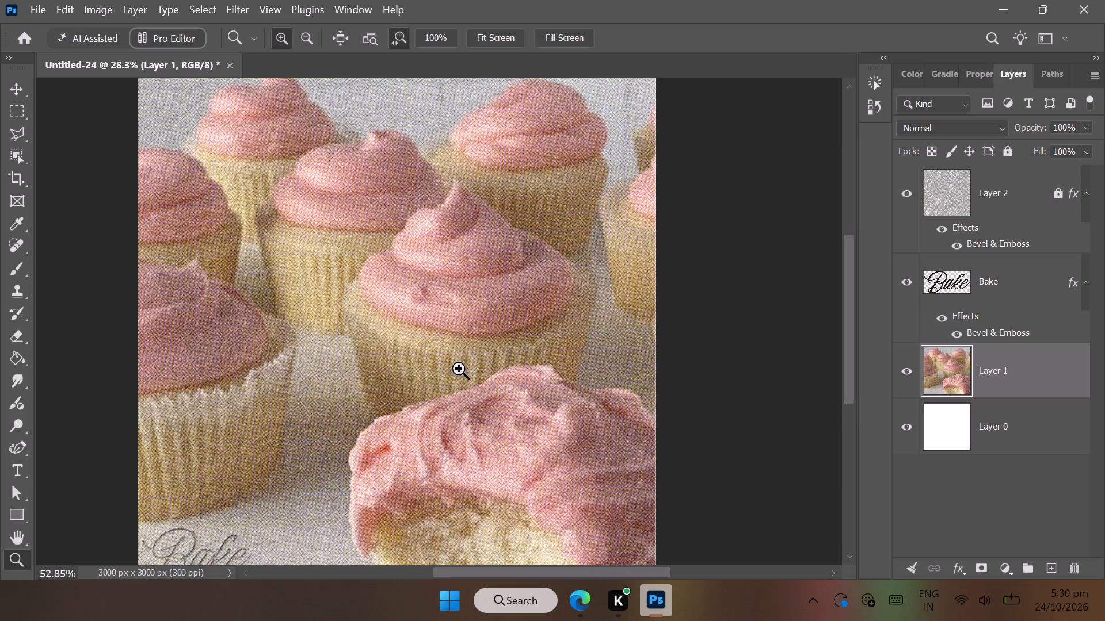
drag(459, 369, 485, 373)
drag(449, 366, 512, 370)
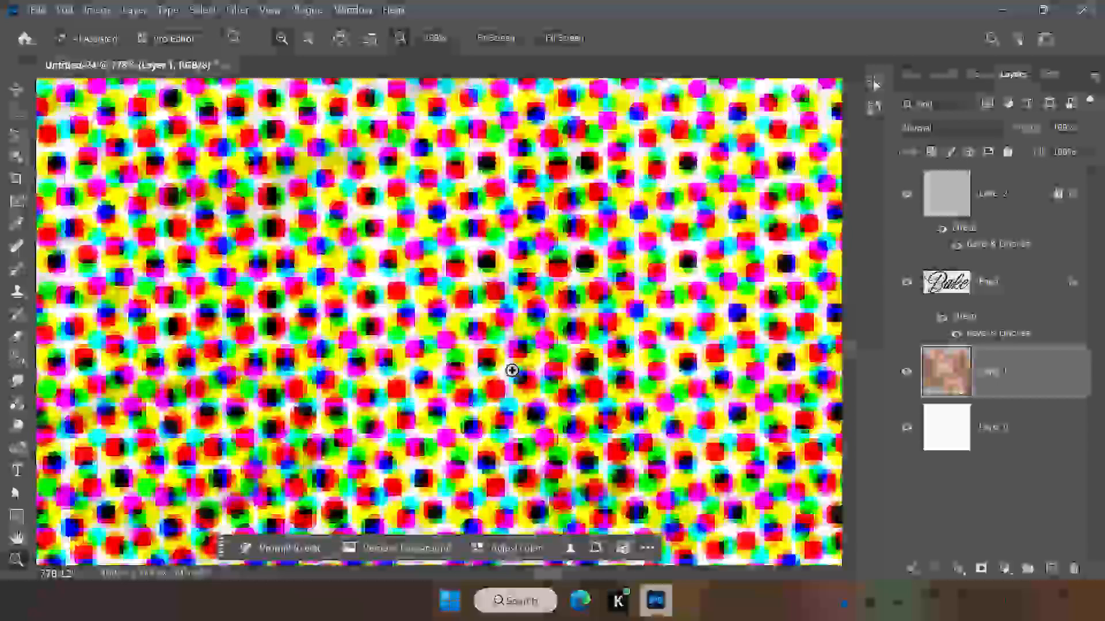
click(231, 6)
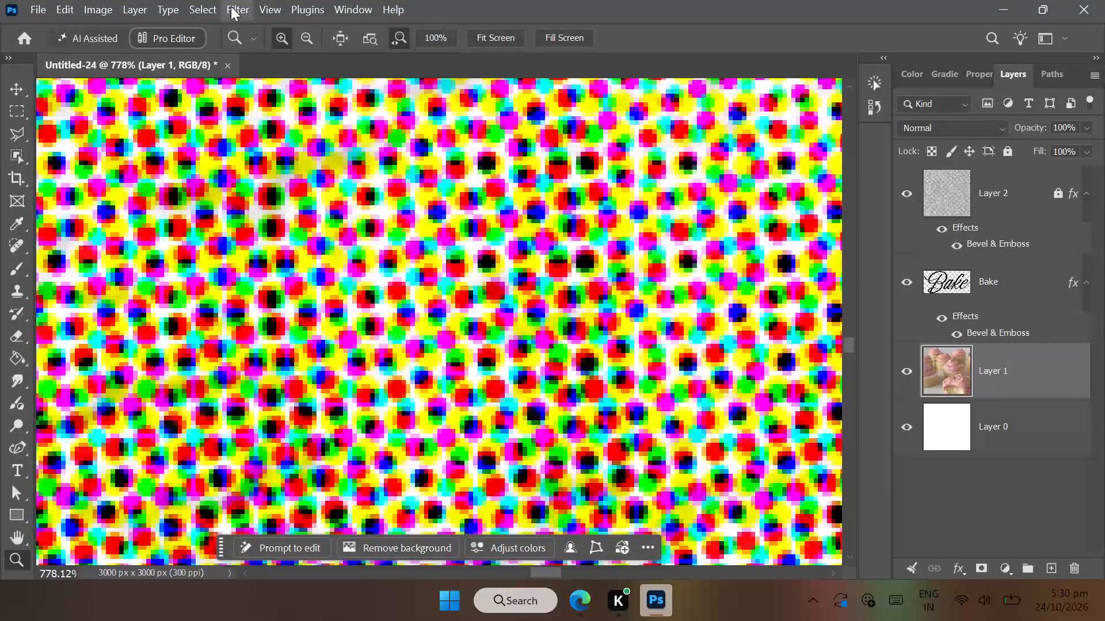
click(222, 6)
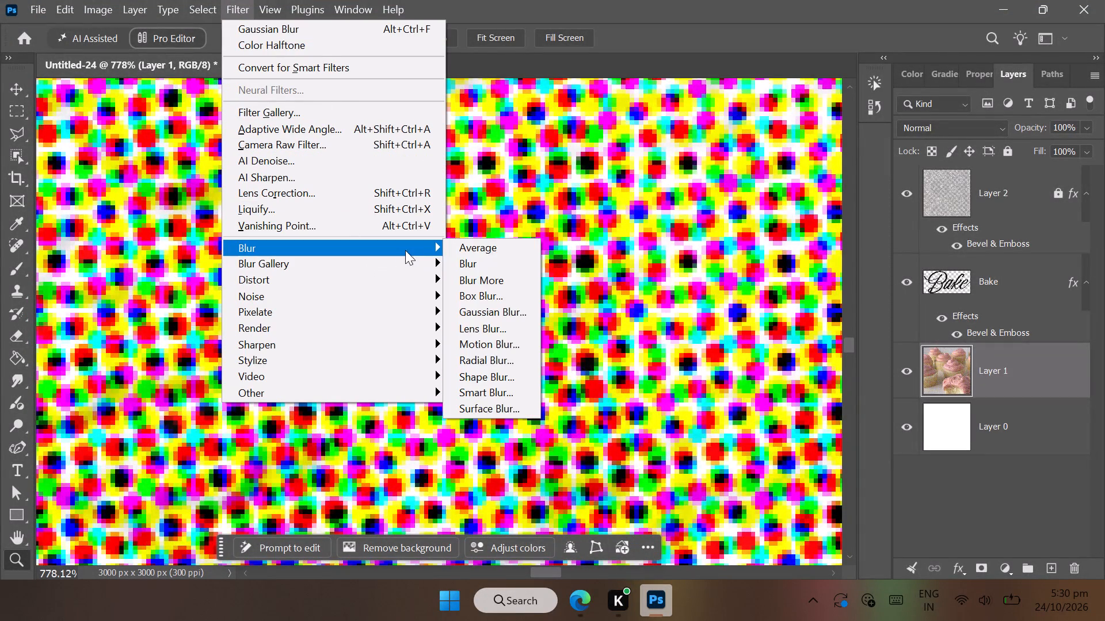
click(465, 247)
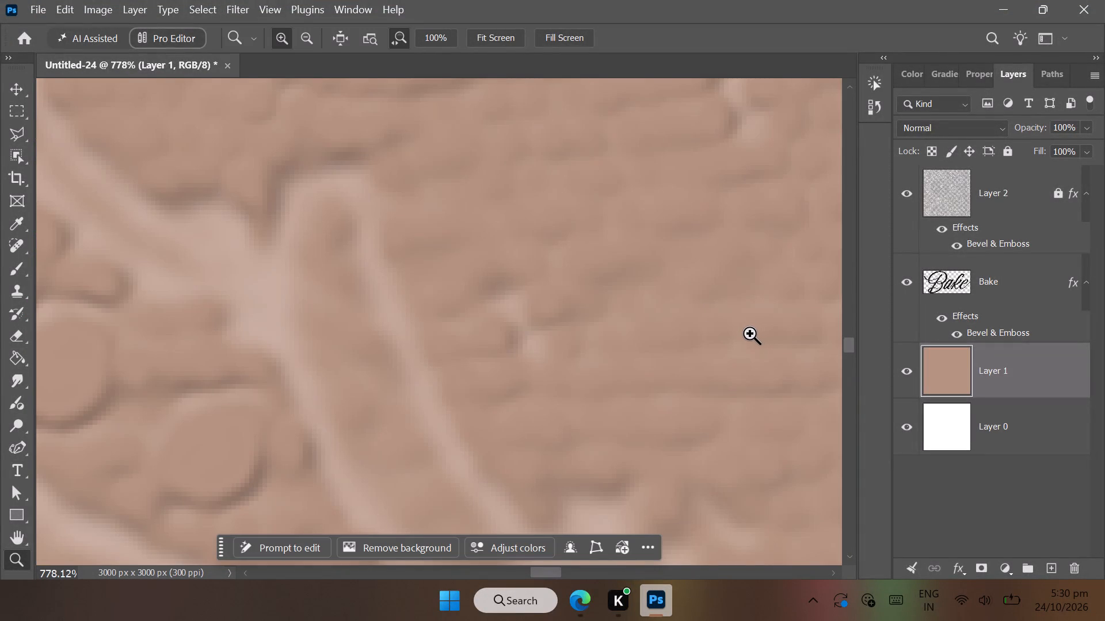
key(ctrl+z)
Apply a Gaussian Blur with a 0.5-pixel radius to the halftoned cupcake photo.
click(228, 1)
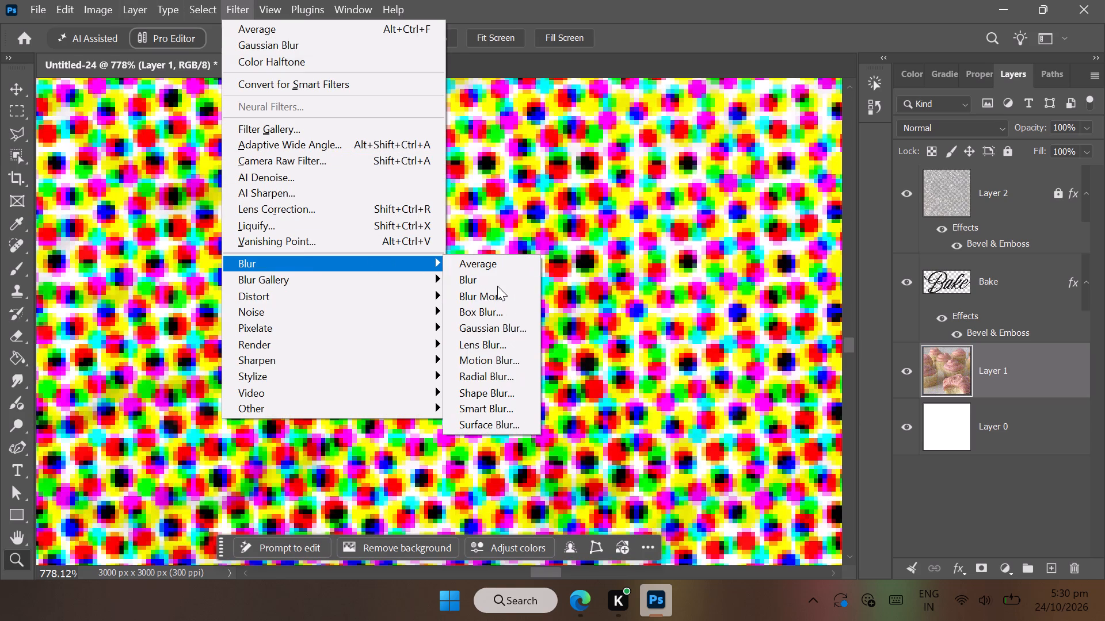
click(500, 332)
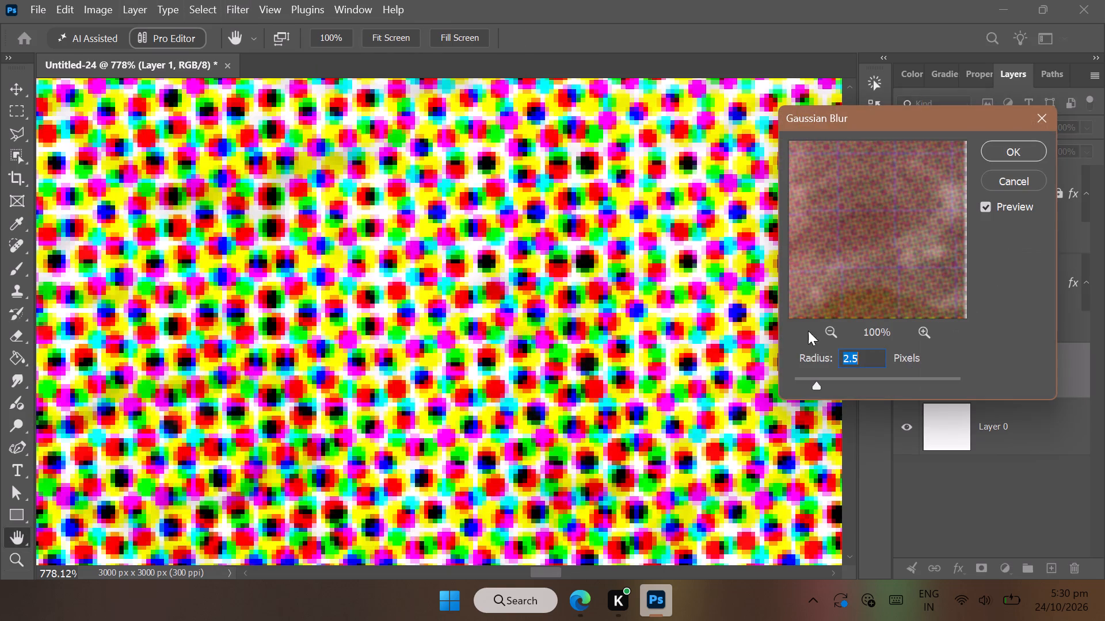
drag(818, 385, 810, 385)
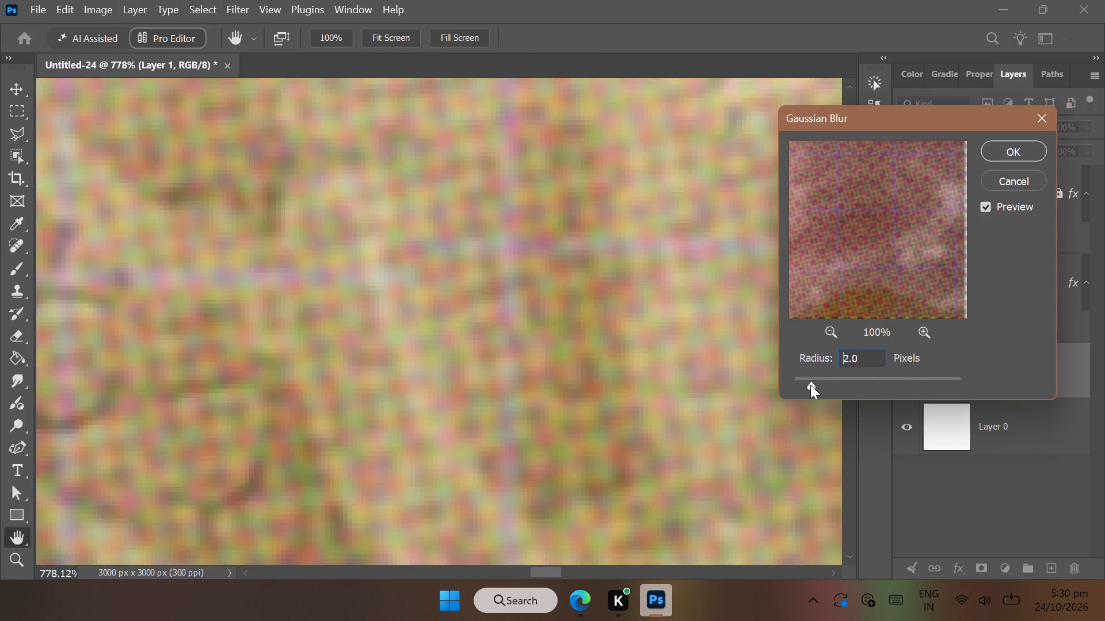
drag(810, 385, 800, 382)
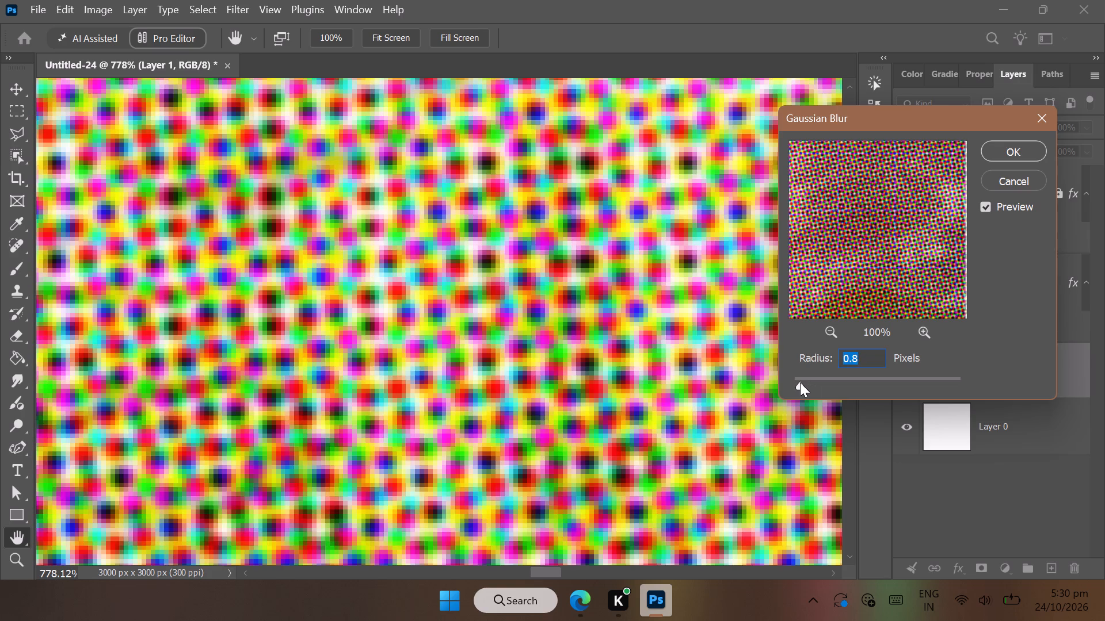
click(800, 382)
click(993, 154)
Examine the softened halftone photo together with the lace and "Bake" lettering across the canvas.
drag(325, 420, 197, 443)
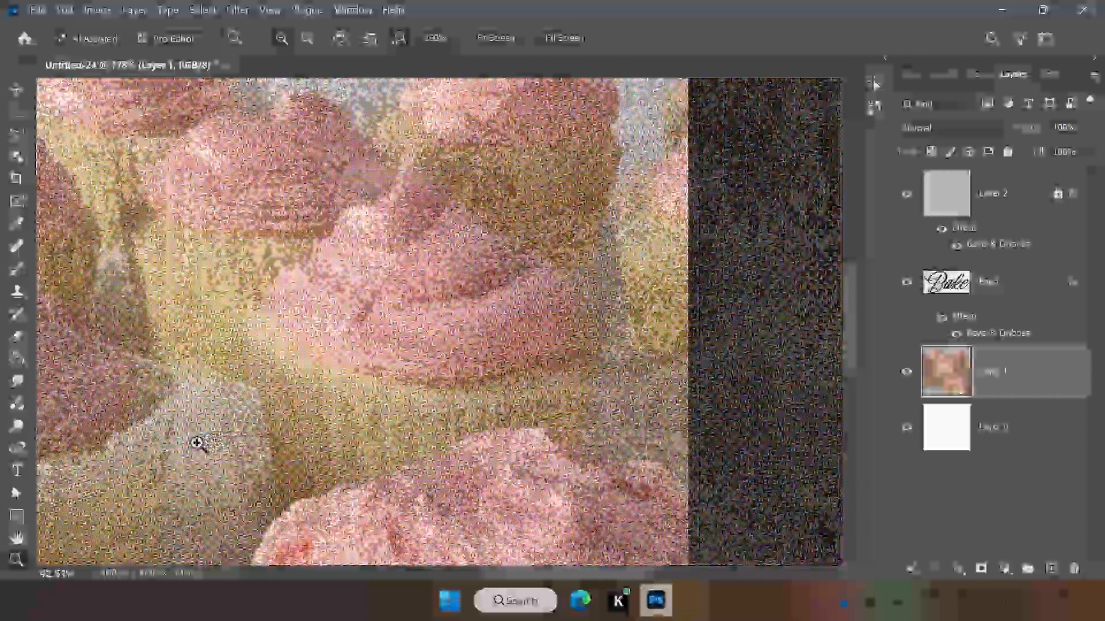
drag(197, 443, 181, 450)
scroll(181, 450, left, 3)
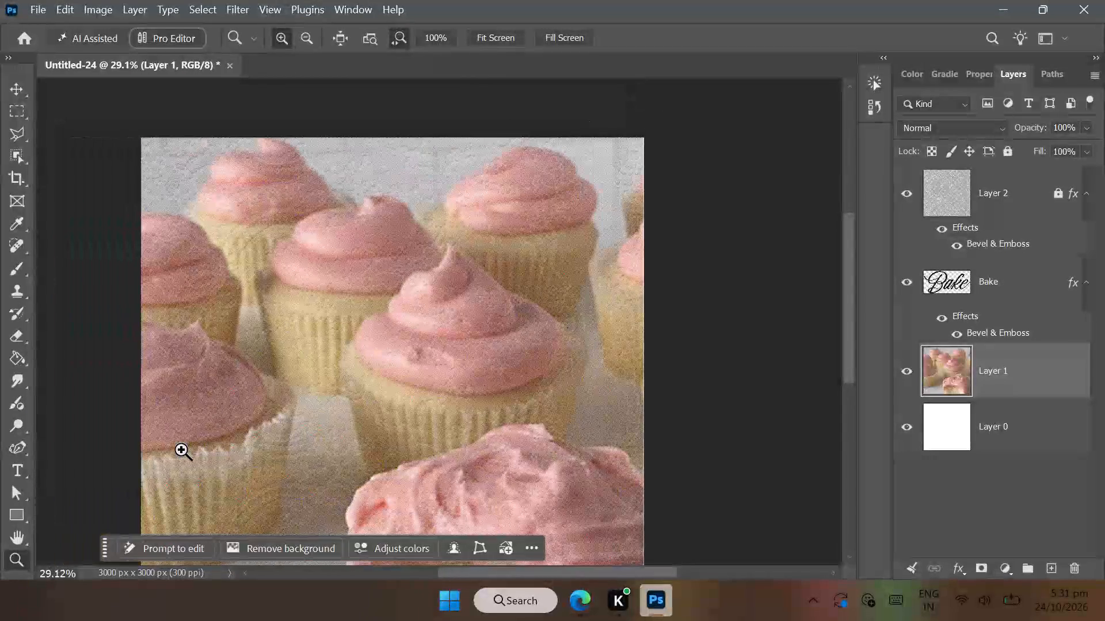
scroll(181, 450, left, 1)
scroll(181, 450, down, 1)
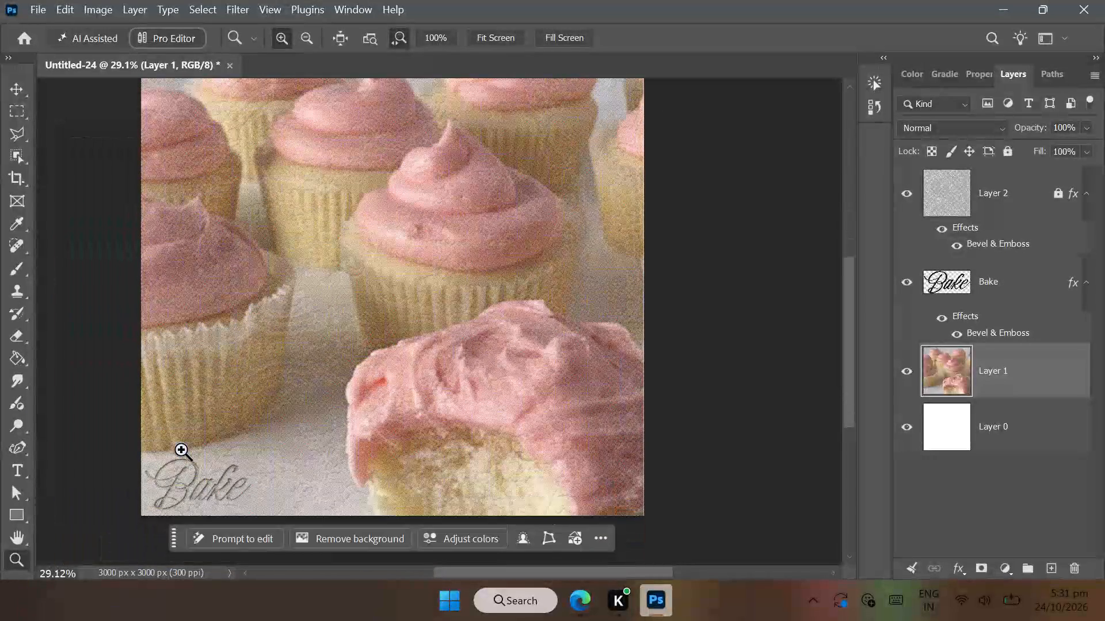
scroll(181, 450, down, 1)
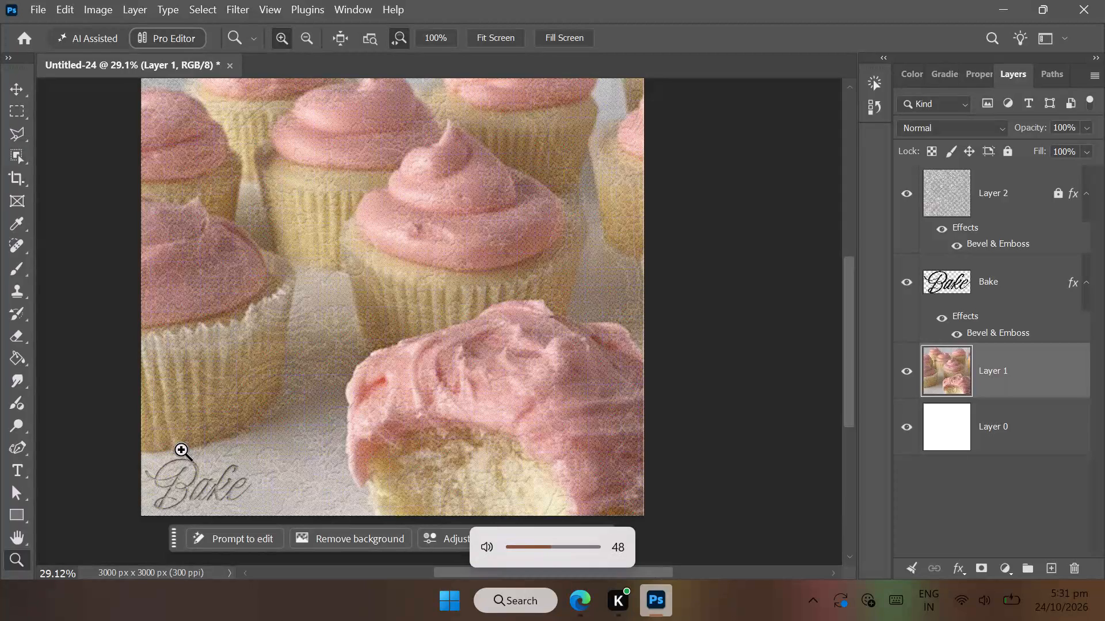
scroll(181, 450, down, 1)
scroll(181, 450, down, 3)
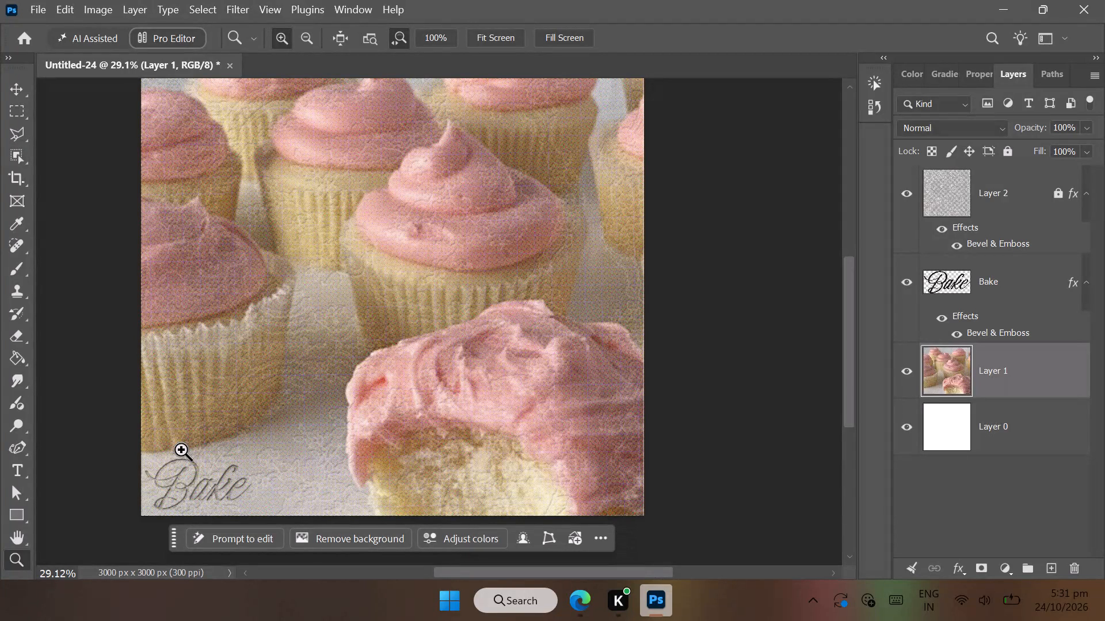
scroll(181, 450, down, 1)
Unlock the lace texture layer, Layer 2, and set its fill to 72%.
click(989, 197)
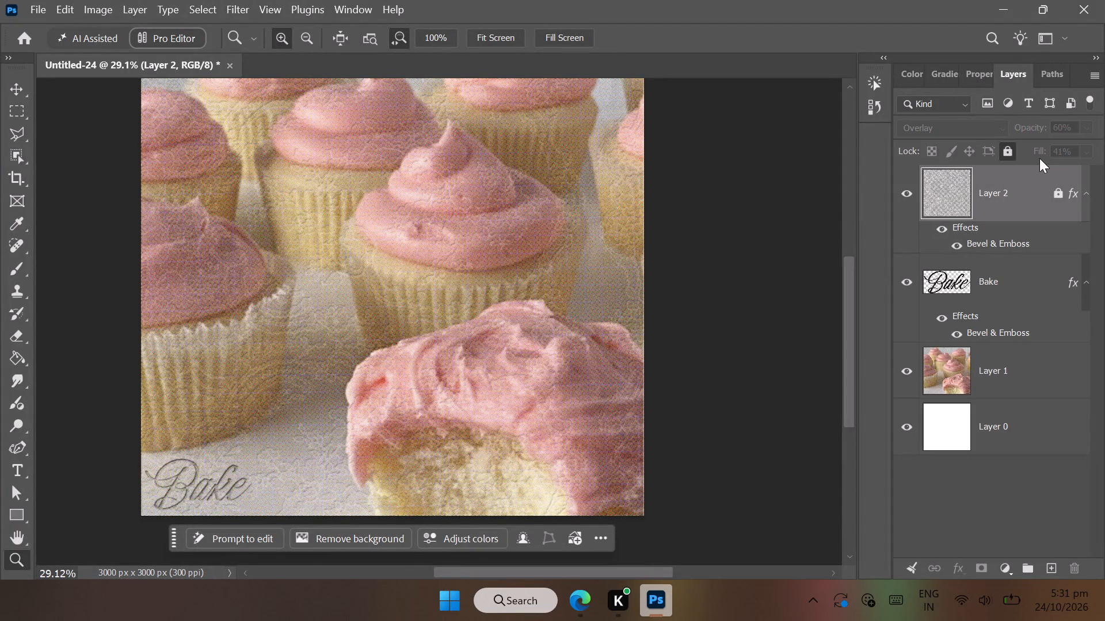
click(1056, 191)
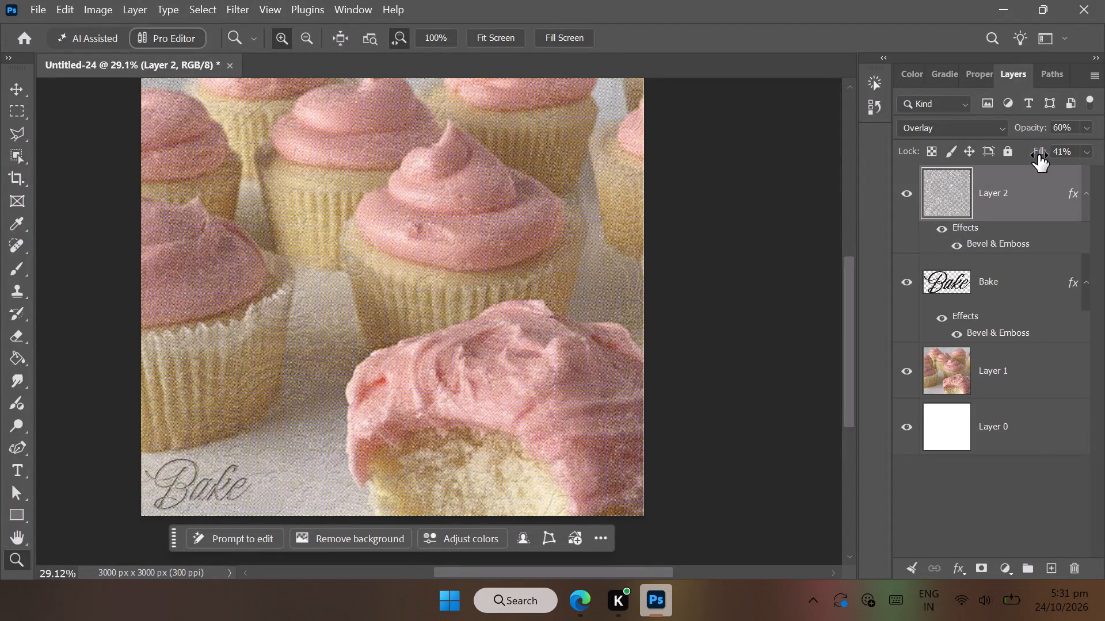
drag(1040, 149, 1062, 149)
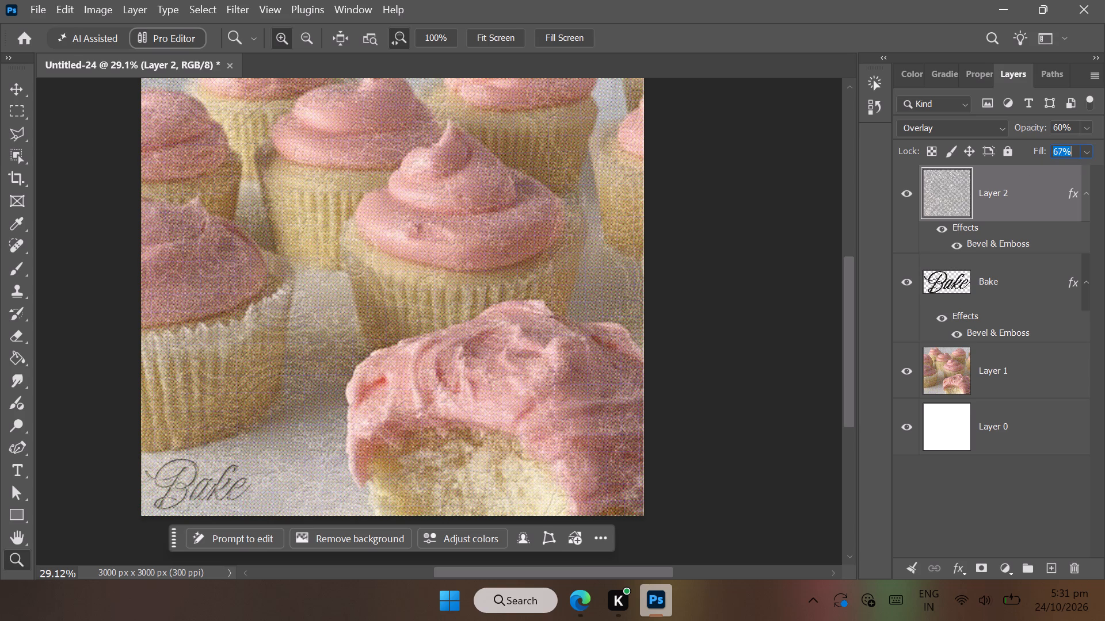
drag(1062, 149, 1066, 151)
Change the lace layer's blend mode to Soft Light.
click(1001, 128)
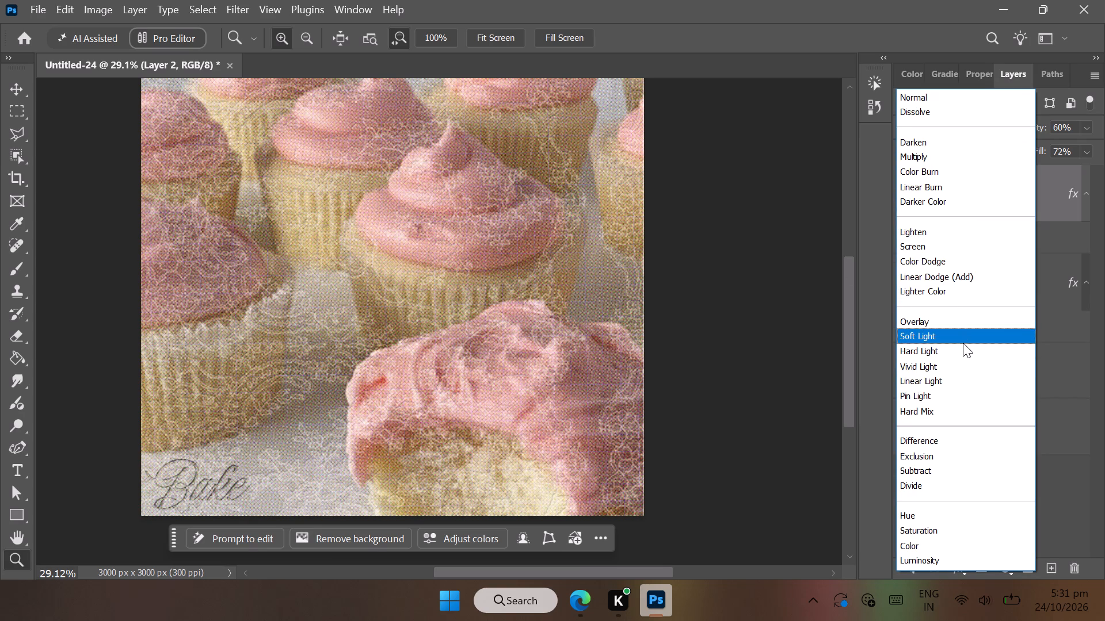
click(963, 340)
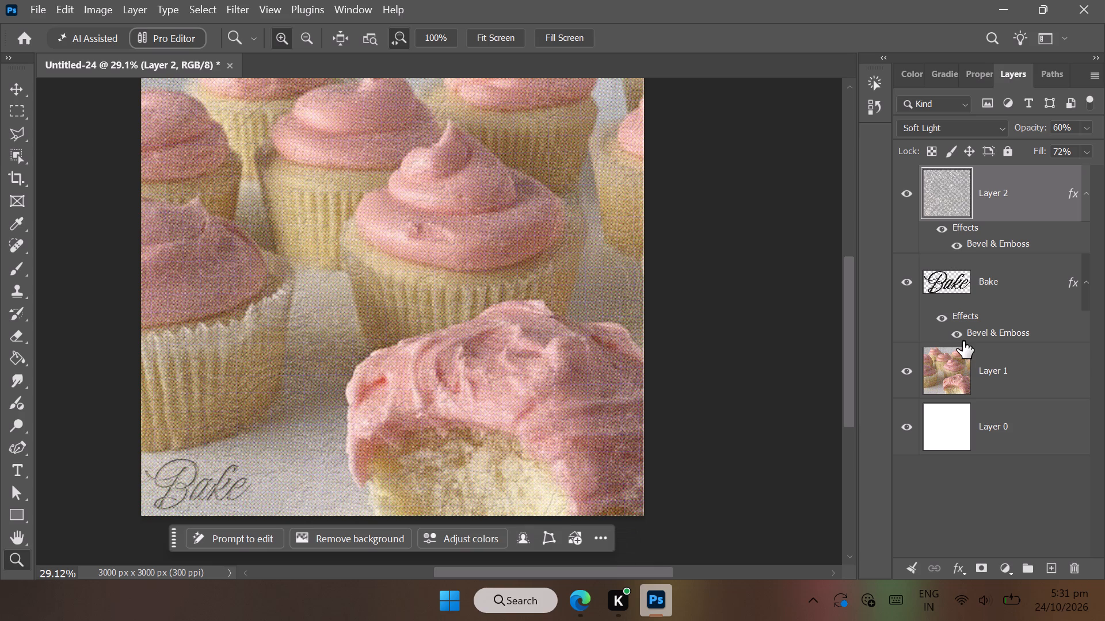
Examine the Soft Light lace texture over the halftone cupcakes, both up close and across the canvas.
drag(392, 277, 414, 273)
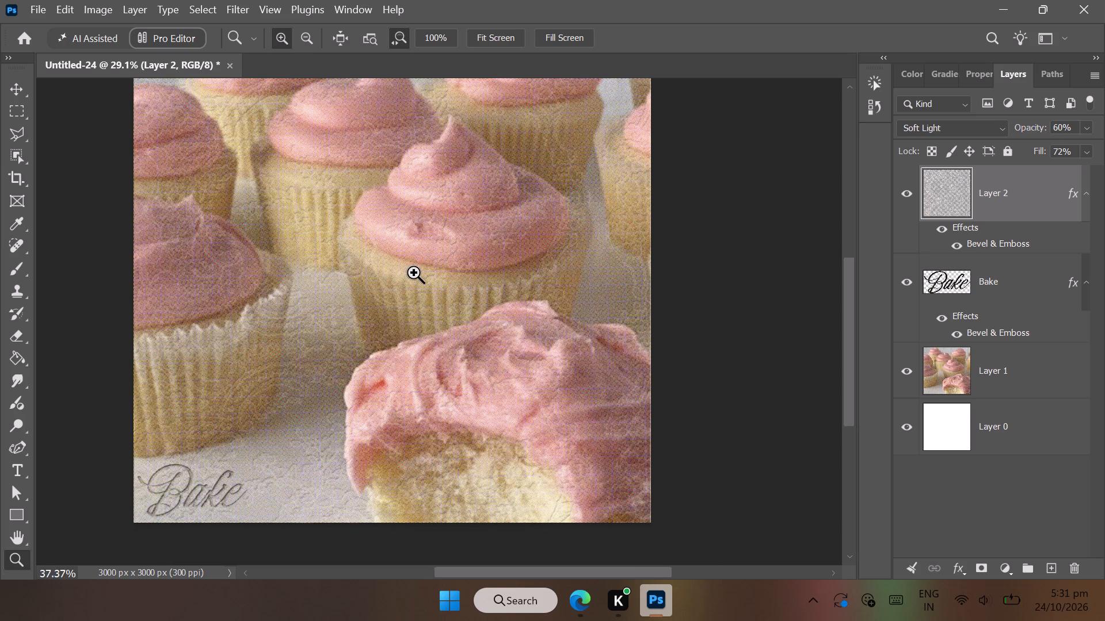
drag(414, 273, 501, 258)
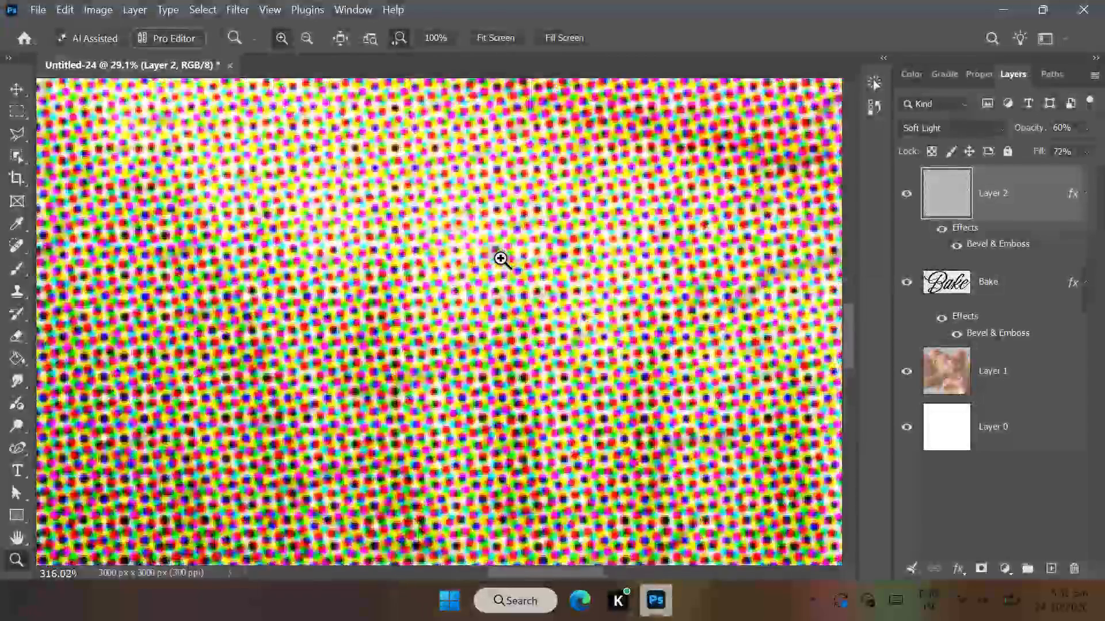
drag(501, 258, 398, 285)
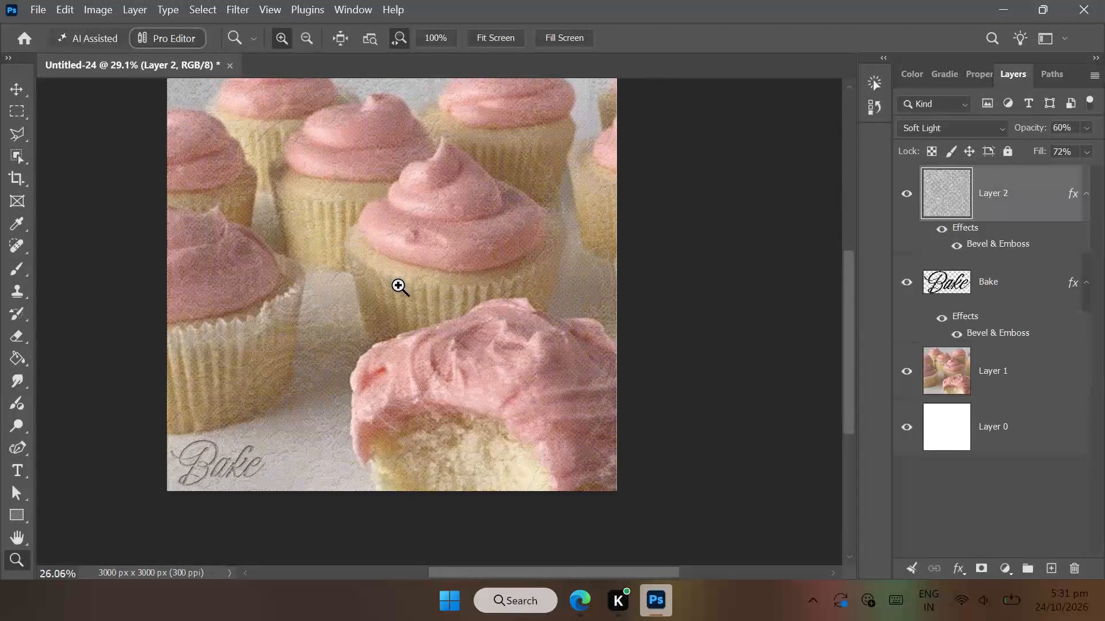
drag(398, 285, 403, 290)
scroll(403, 290, up, 1)
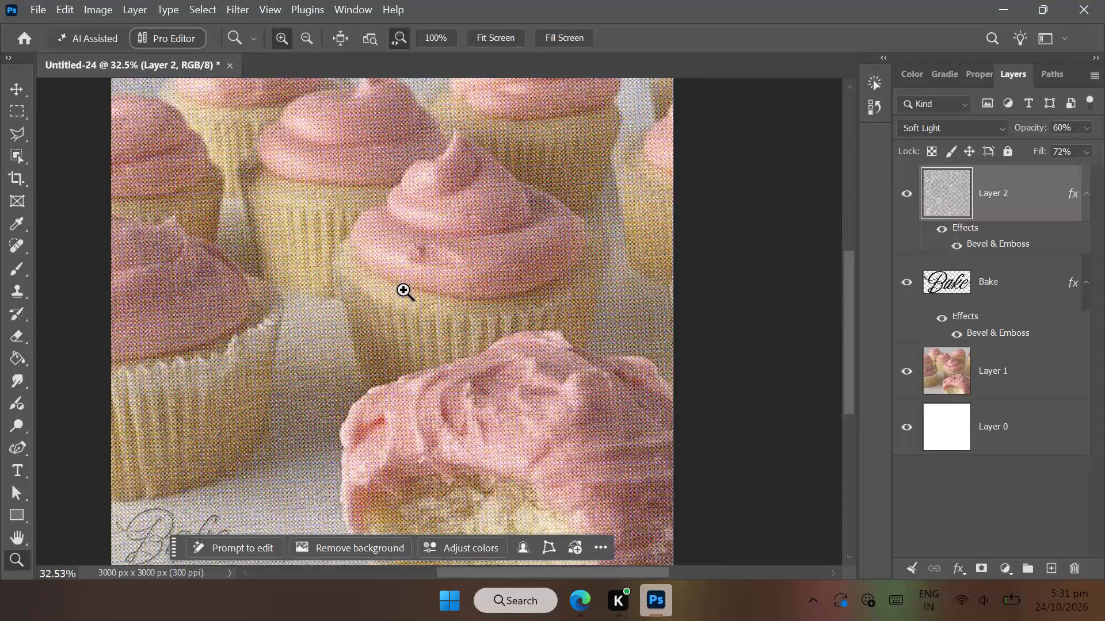
scroll(403, 290, up, 1)
scroll(501, 344, down, 1)
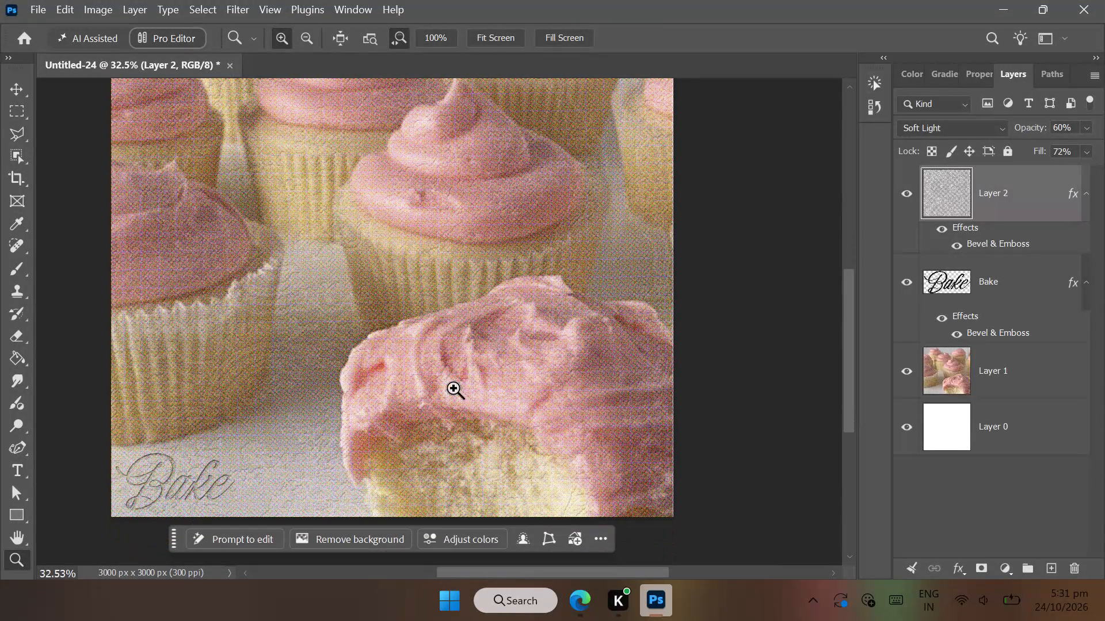
drag(449, 393, 490, 384)
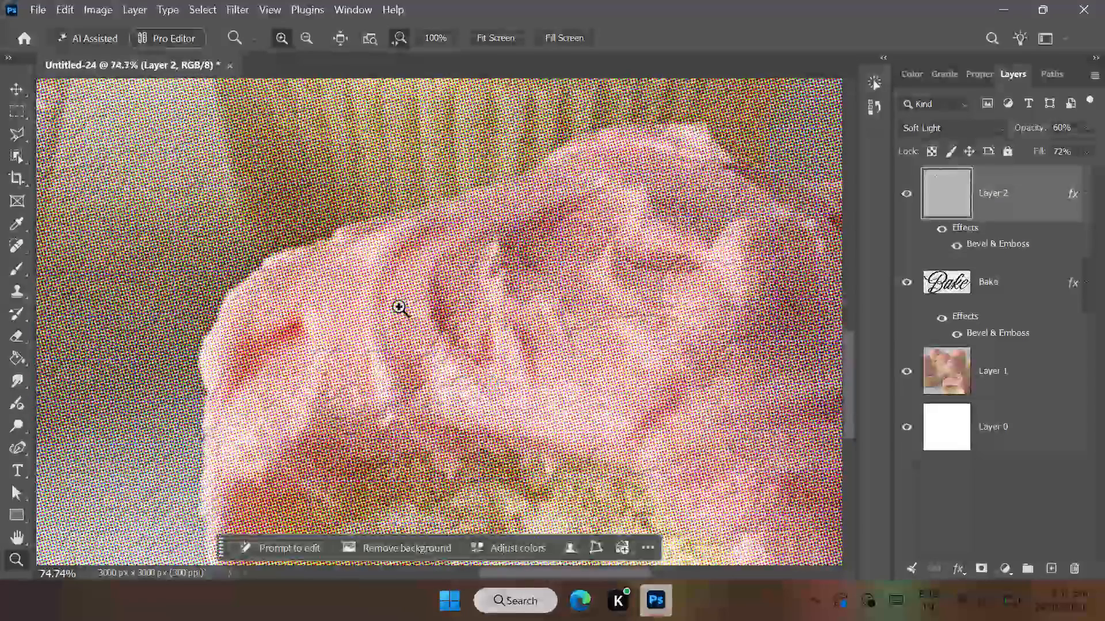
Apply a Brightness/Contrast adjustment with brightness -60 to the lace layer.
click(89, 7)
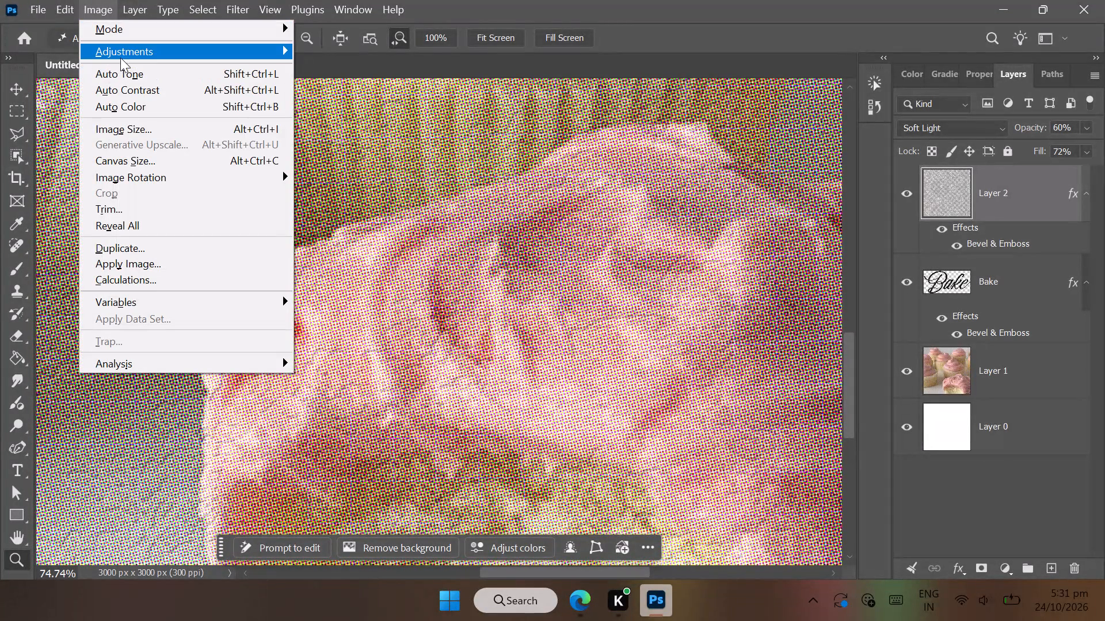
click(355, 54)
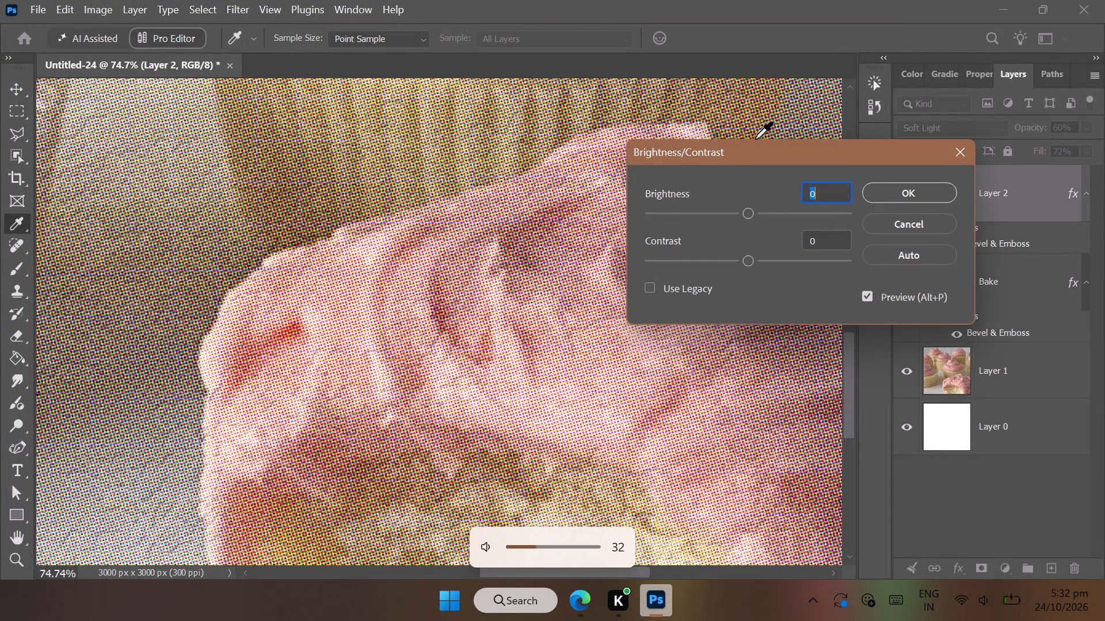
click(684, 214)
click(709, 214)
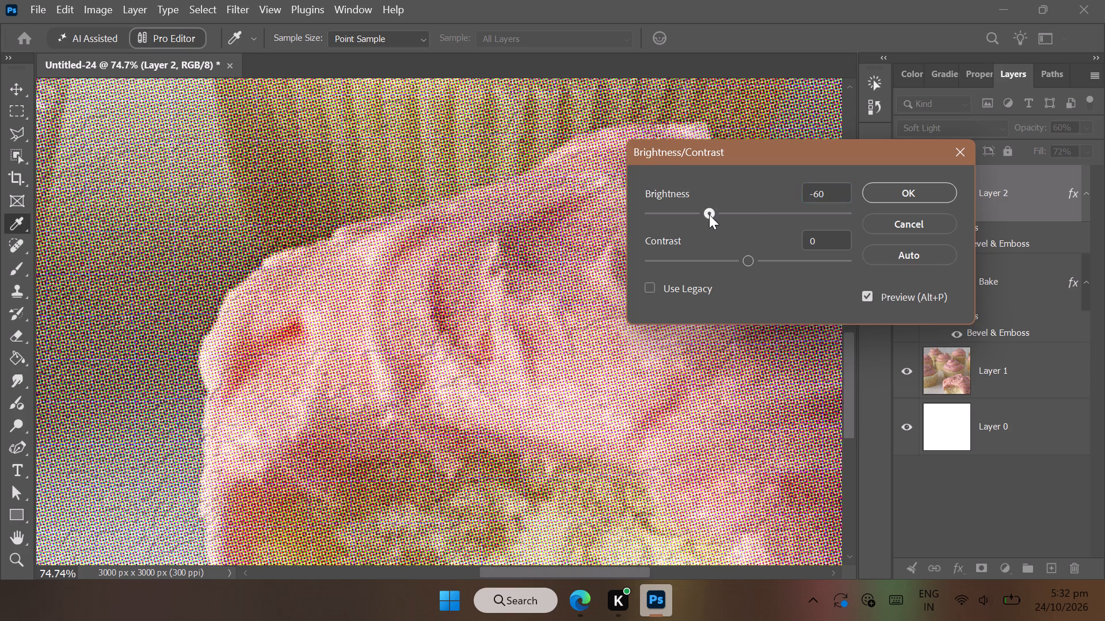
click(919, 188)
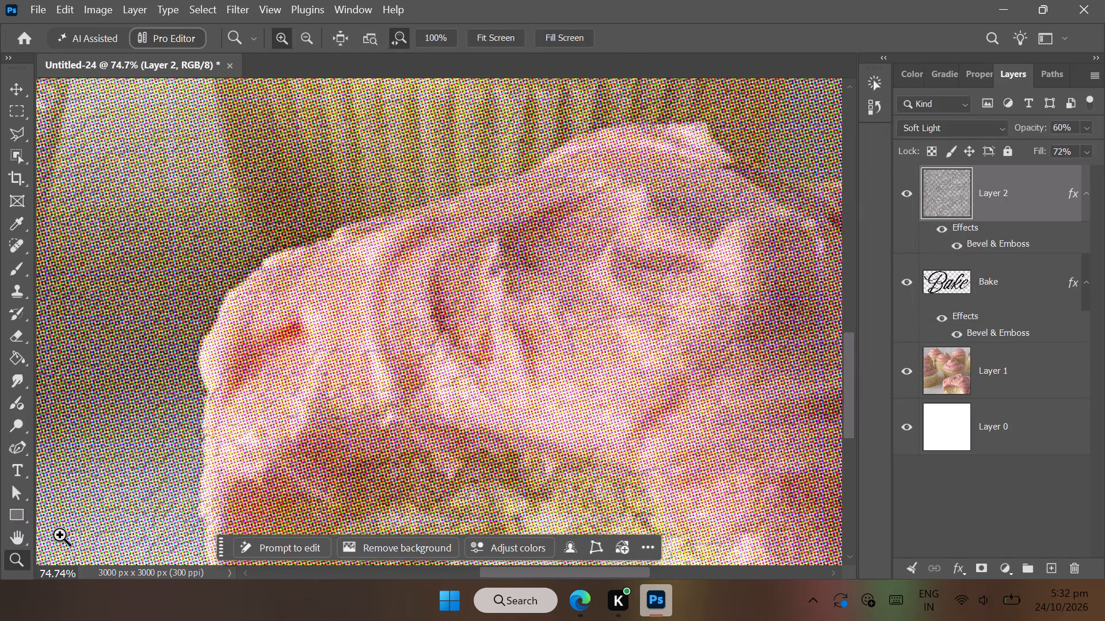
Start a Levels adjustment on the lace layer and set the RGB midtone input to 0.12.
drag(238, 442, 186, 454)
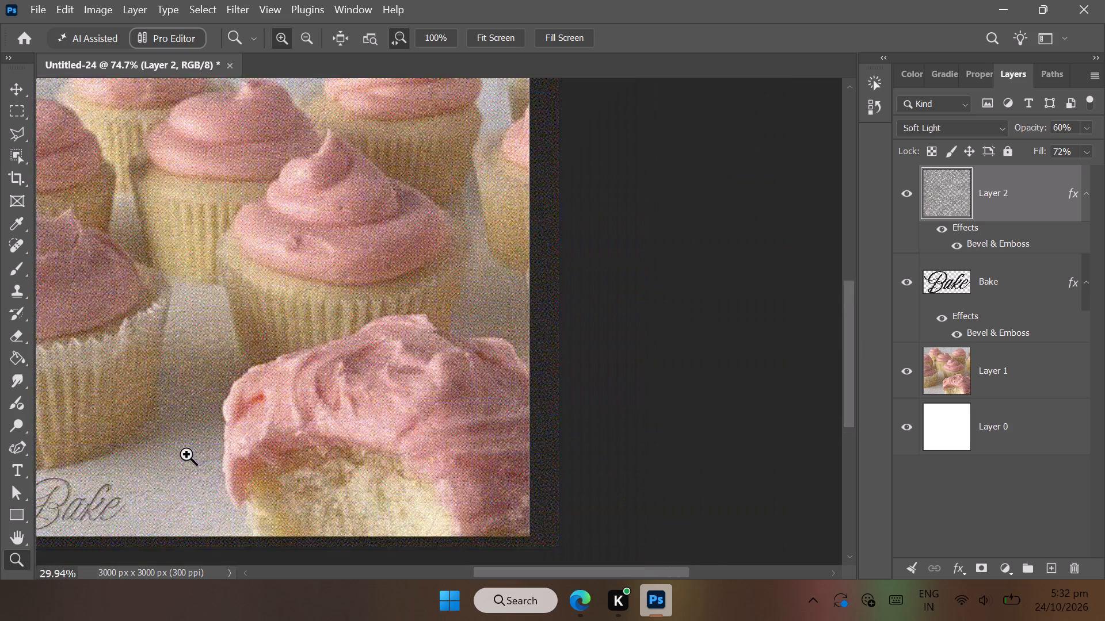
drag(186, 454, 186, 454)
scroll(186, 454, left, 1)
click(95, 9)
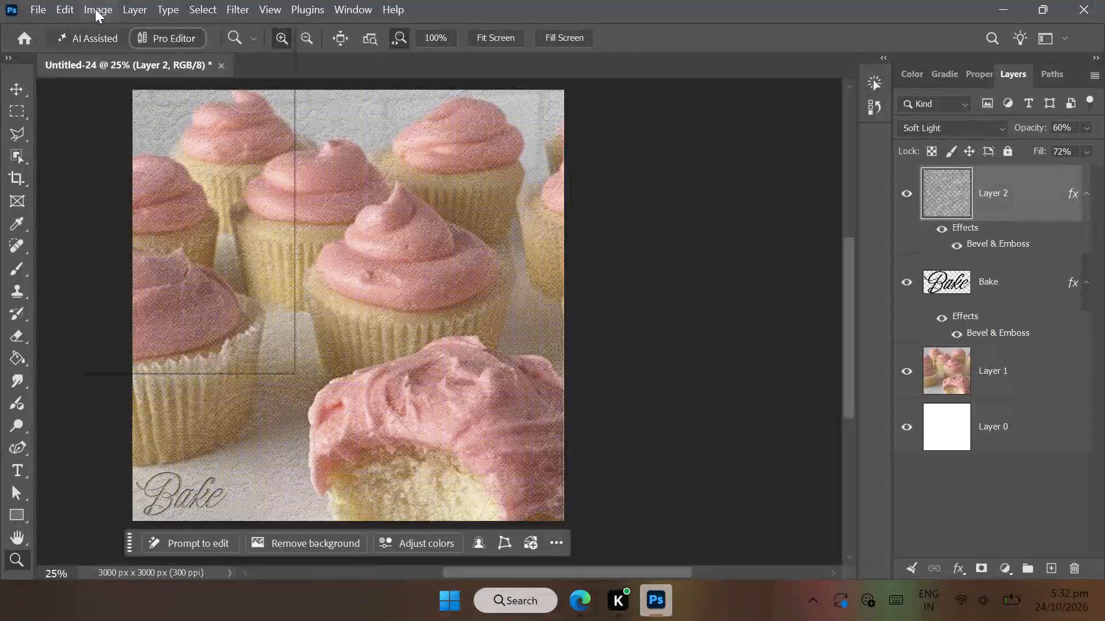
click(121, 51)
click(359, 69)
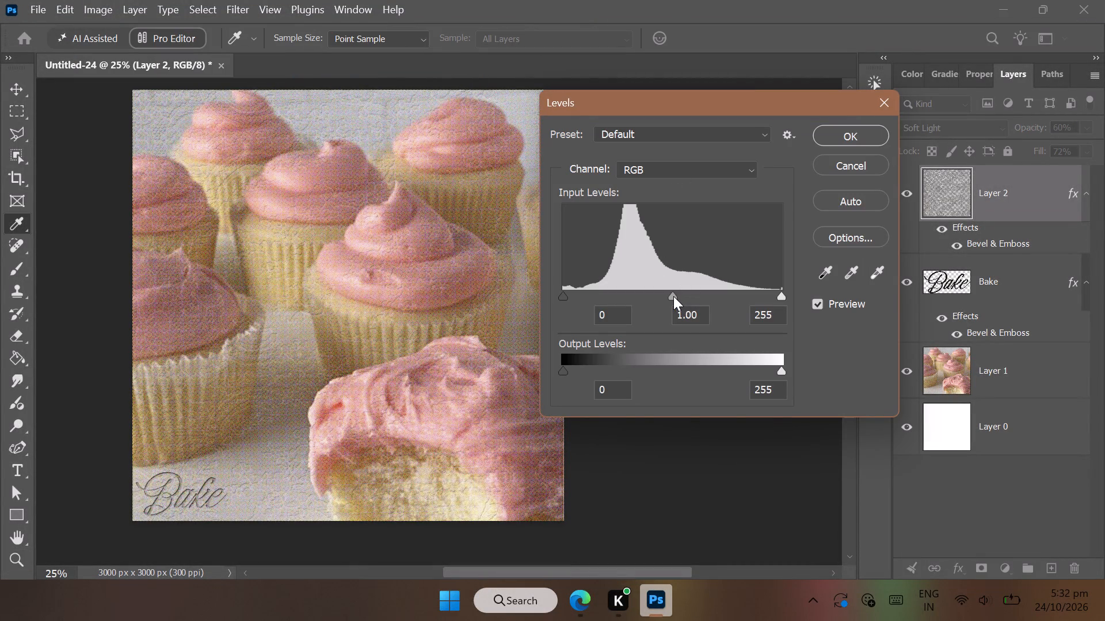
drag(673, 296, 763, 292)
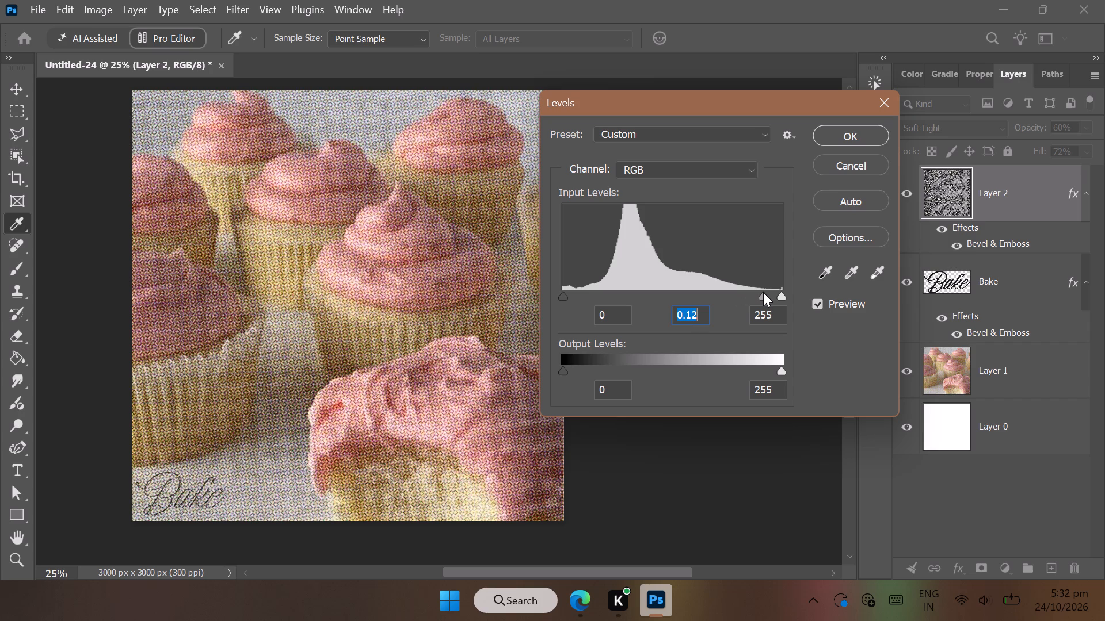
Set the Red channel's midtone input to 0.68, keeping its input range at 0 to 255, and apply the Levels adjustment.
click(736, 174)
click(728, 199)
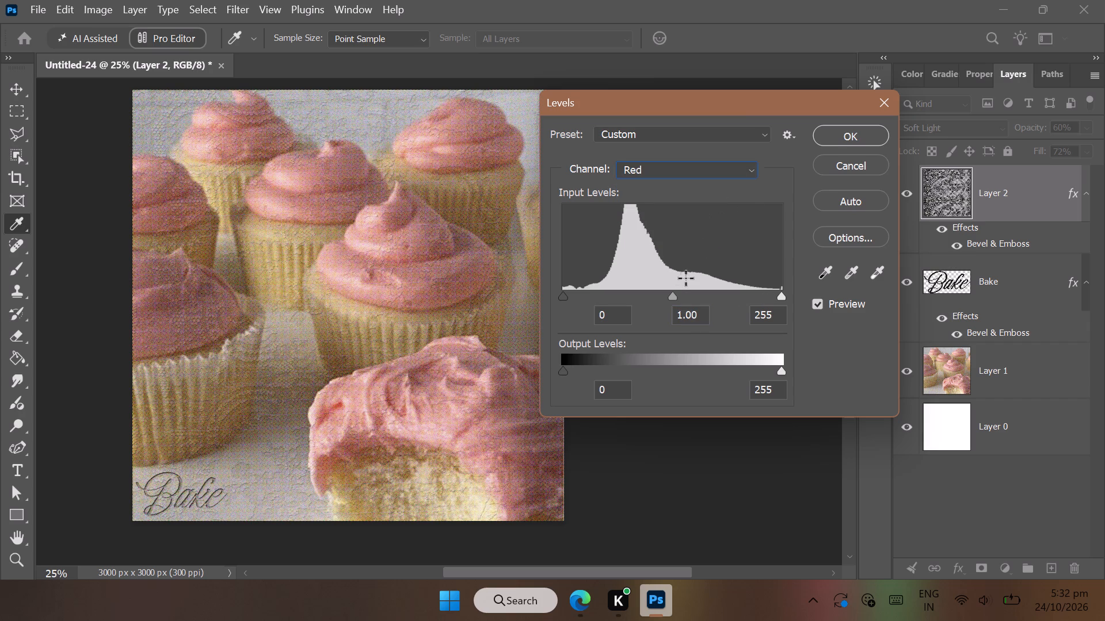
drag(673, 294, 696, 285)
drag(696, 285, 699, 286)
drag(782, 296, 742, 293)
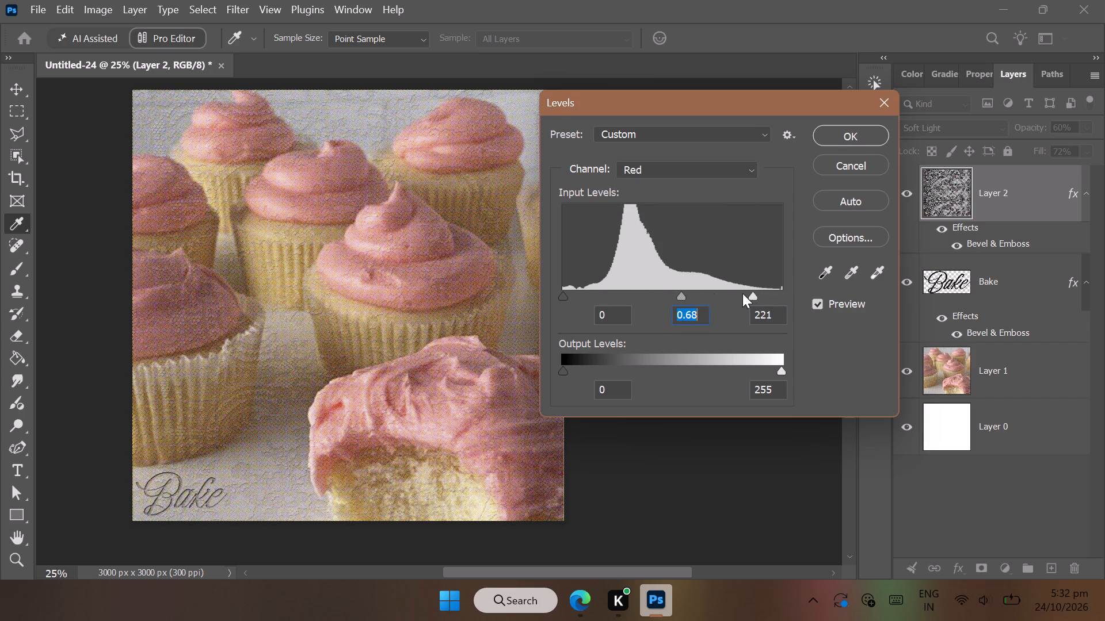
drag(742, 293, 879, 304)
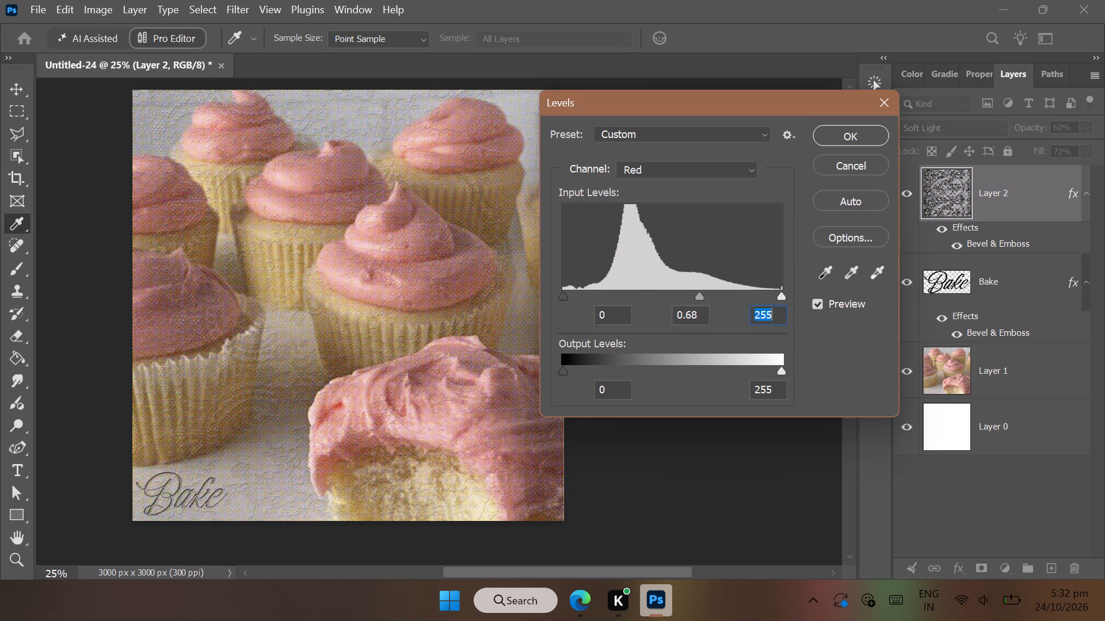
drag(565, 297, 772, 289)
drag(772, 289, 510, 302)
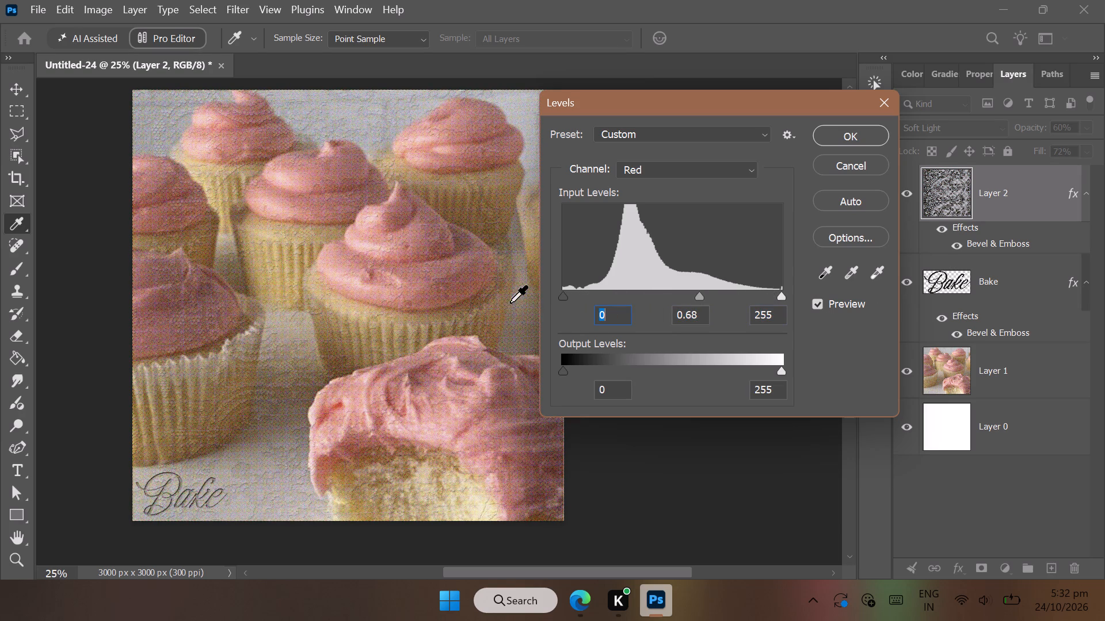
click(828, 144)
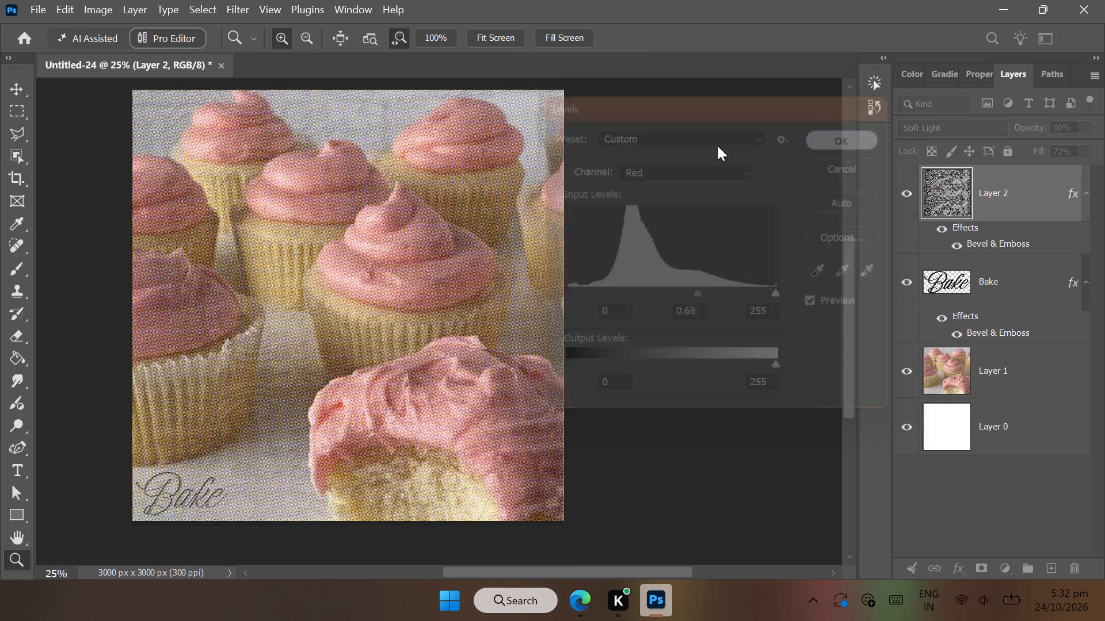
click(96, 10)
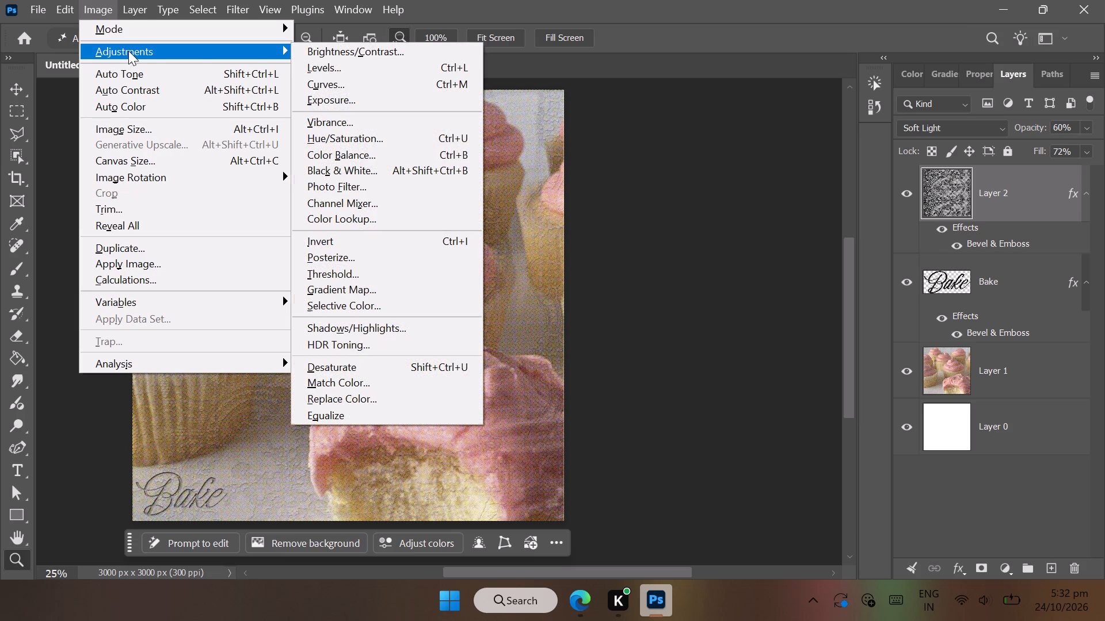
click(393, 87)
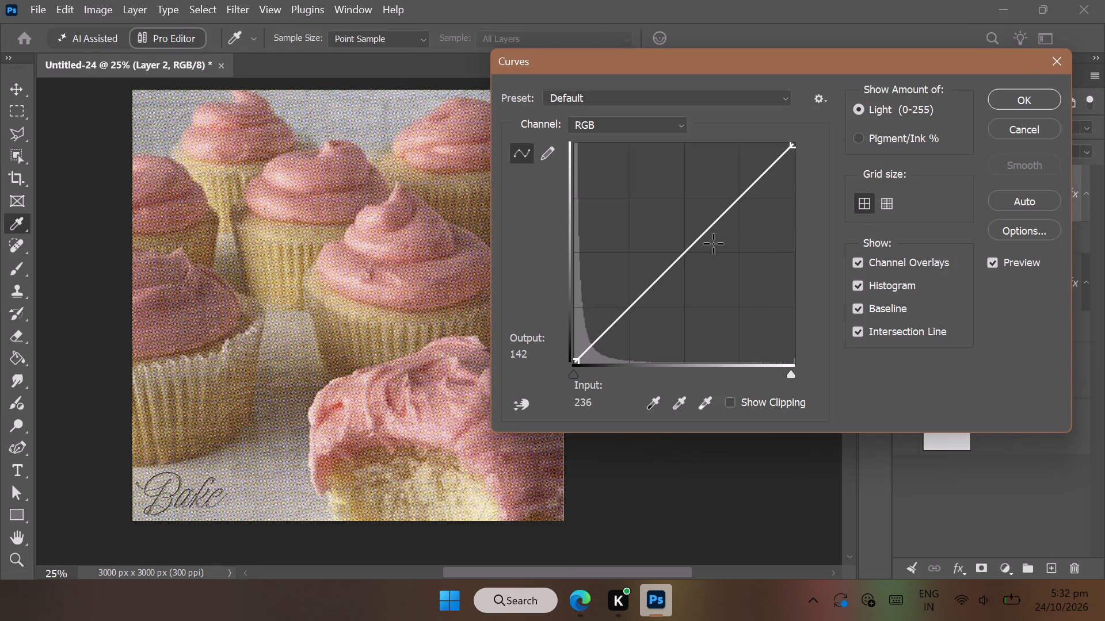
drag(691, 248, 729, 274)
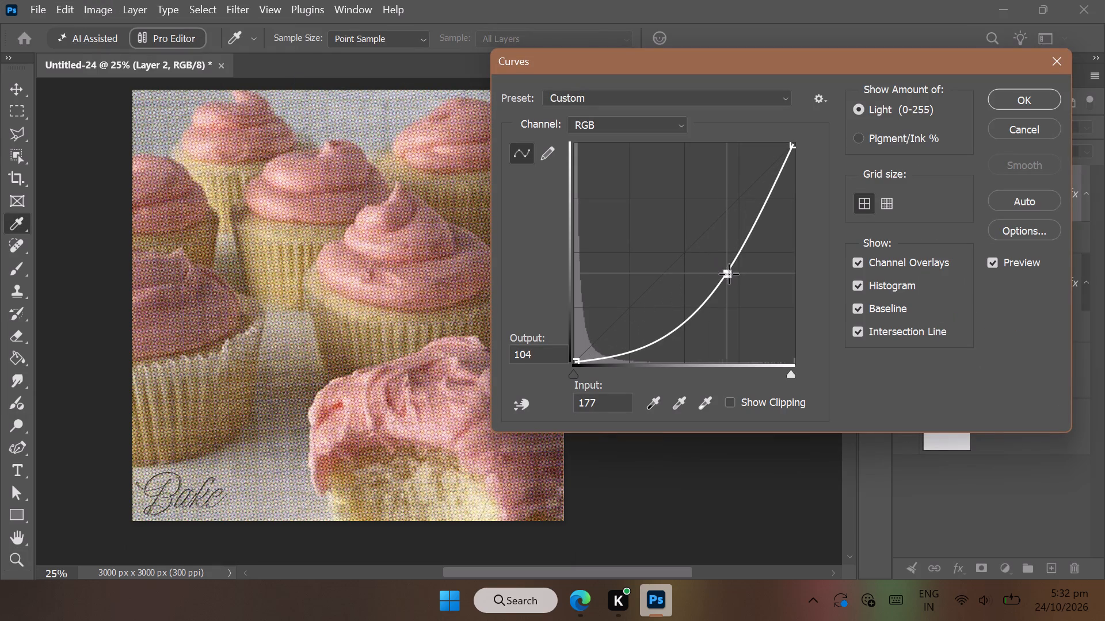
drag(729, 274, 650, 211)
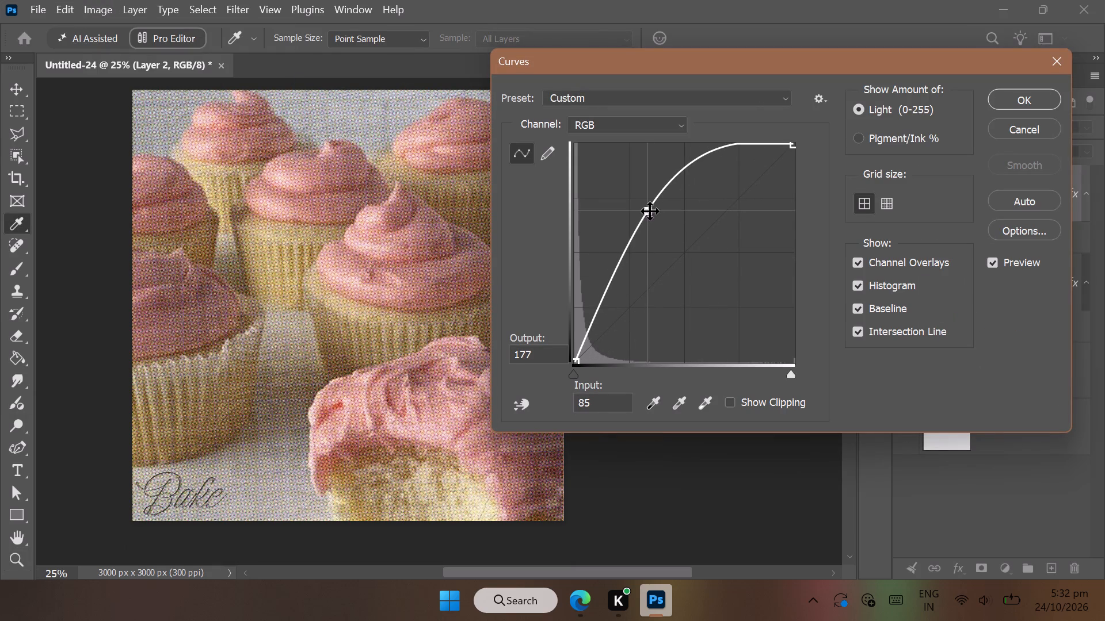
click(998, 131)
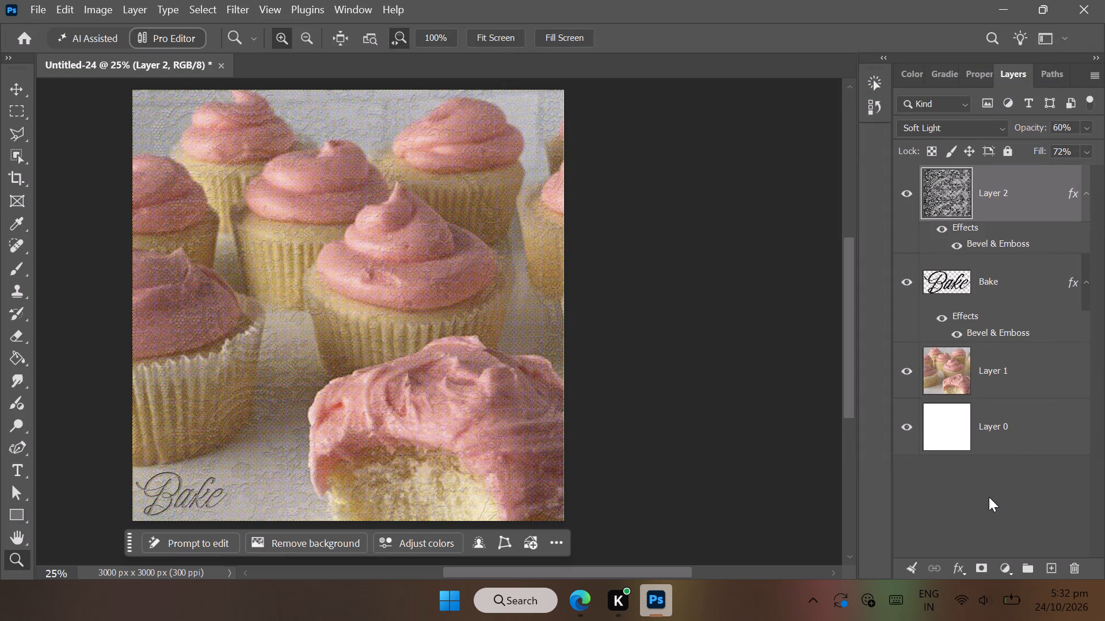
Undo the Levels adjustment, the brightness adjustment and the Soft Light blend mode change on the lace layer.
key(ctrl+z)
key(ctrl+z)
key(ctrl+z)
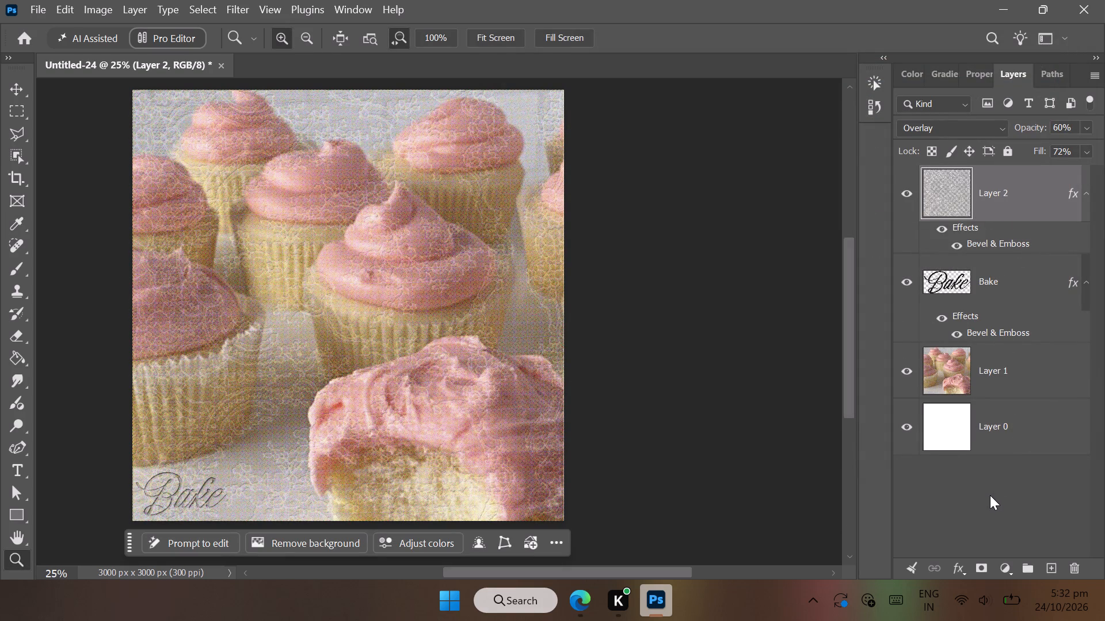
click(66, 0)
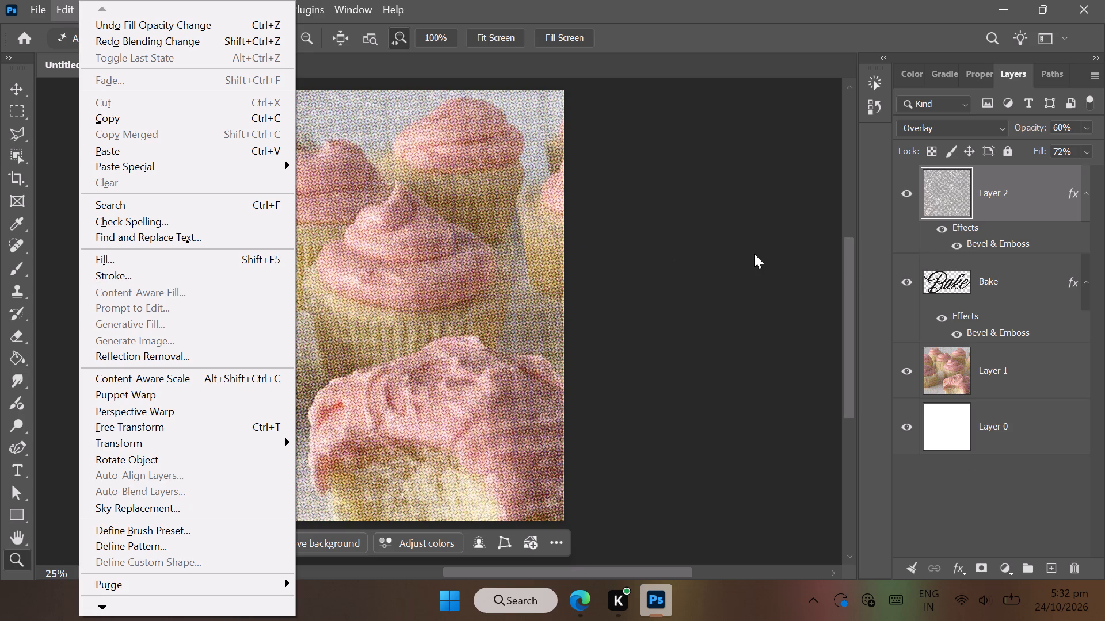
Apply a Brightness/Contrast adjustment with brightness -15 to the cupcake photo layer.
click(953, 370)
click(98, 11)
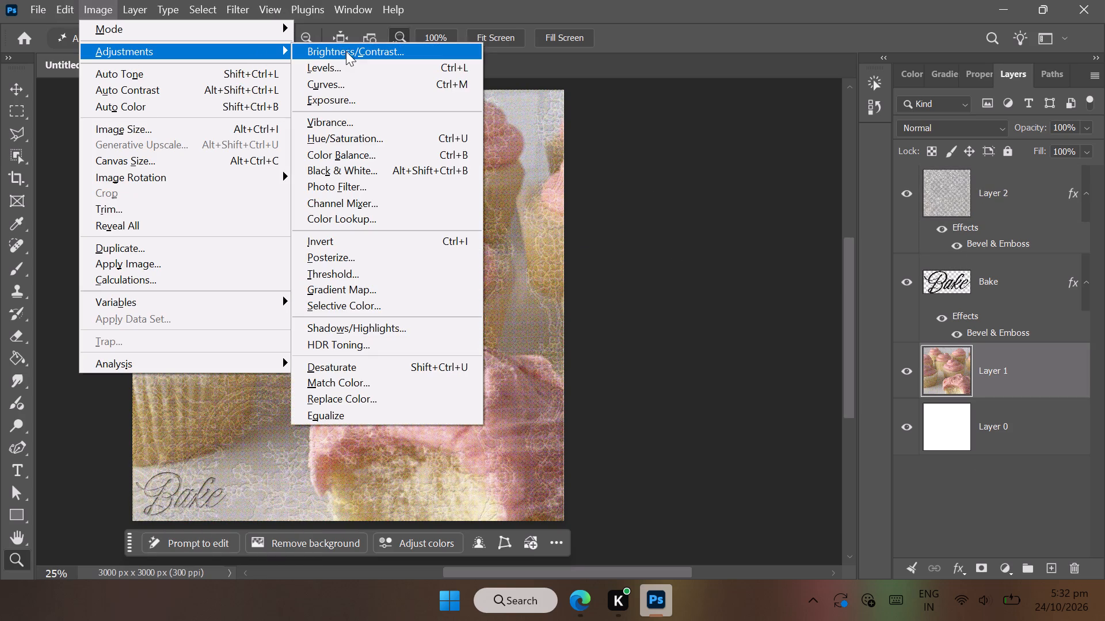
click(346, 52)
click(718, 214)
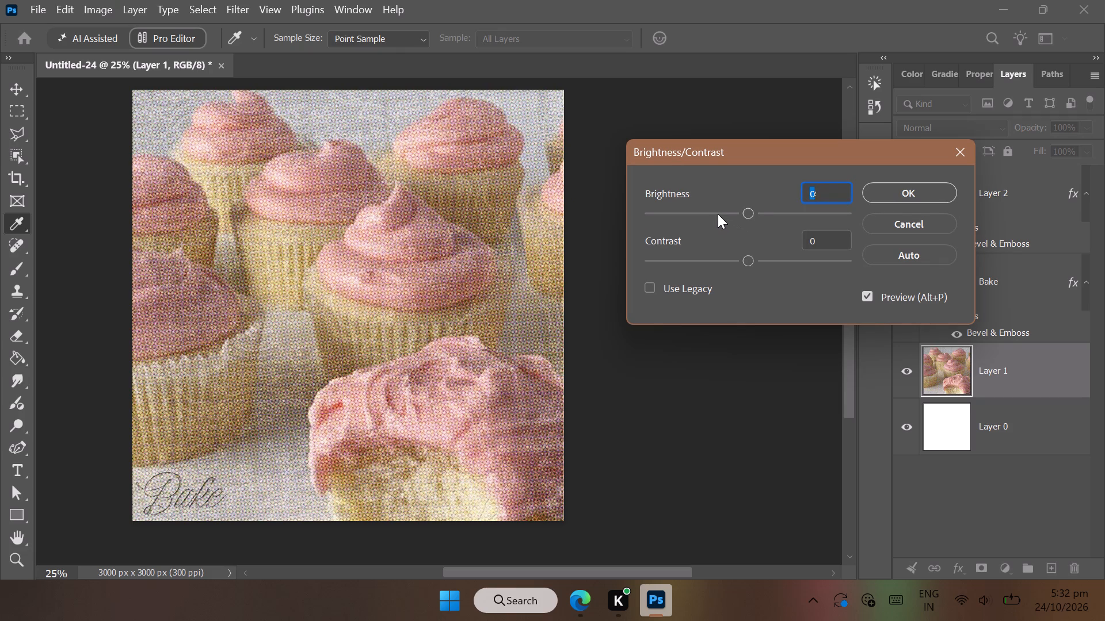
drag(718, 214, 726, 216)
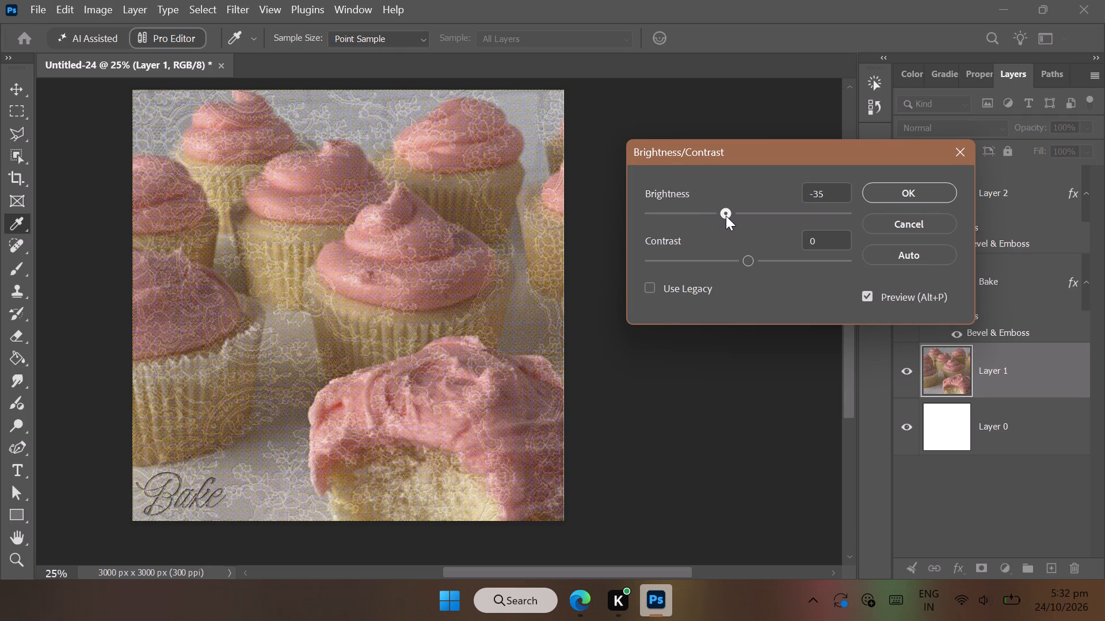
drag(726, 216, 738, 209)
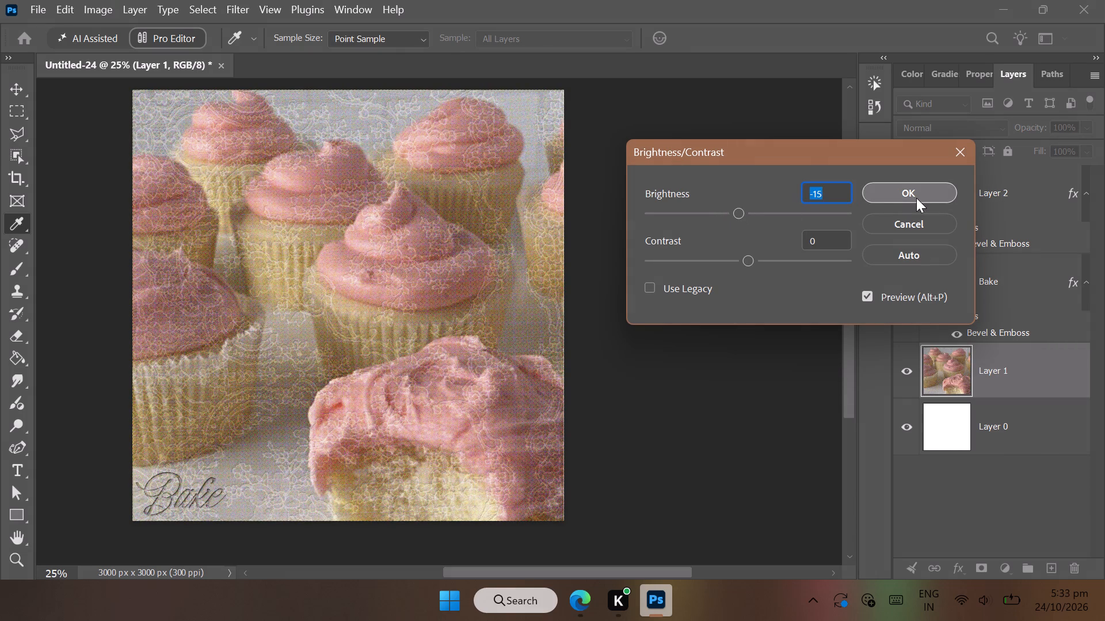
click(919, 194)
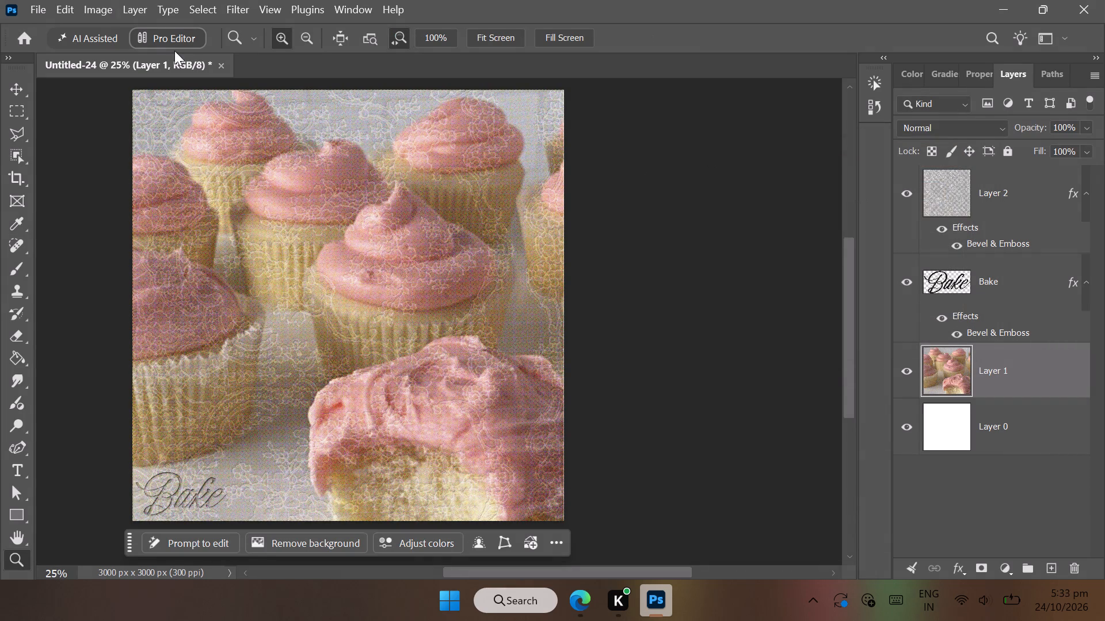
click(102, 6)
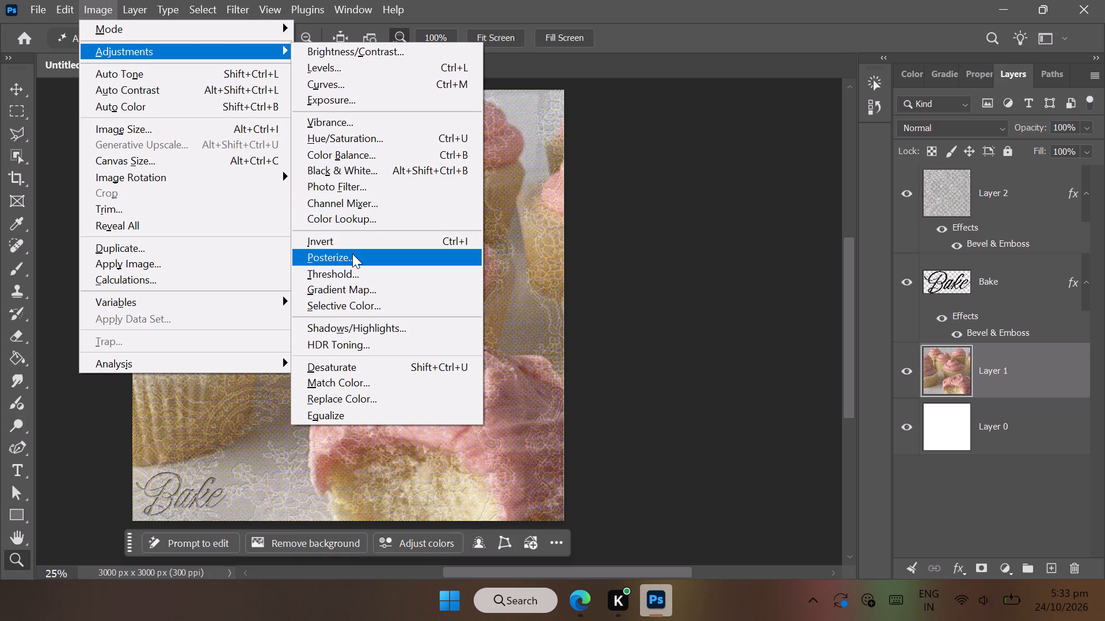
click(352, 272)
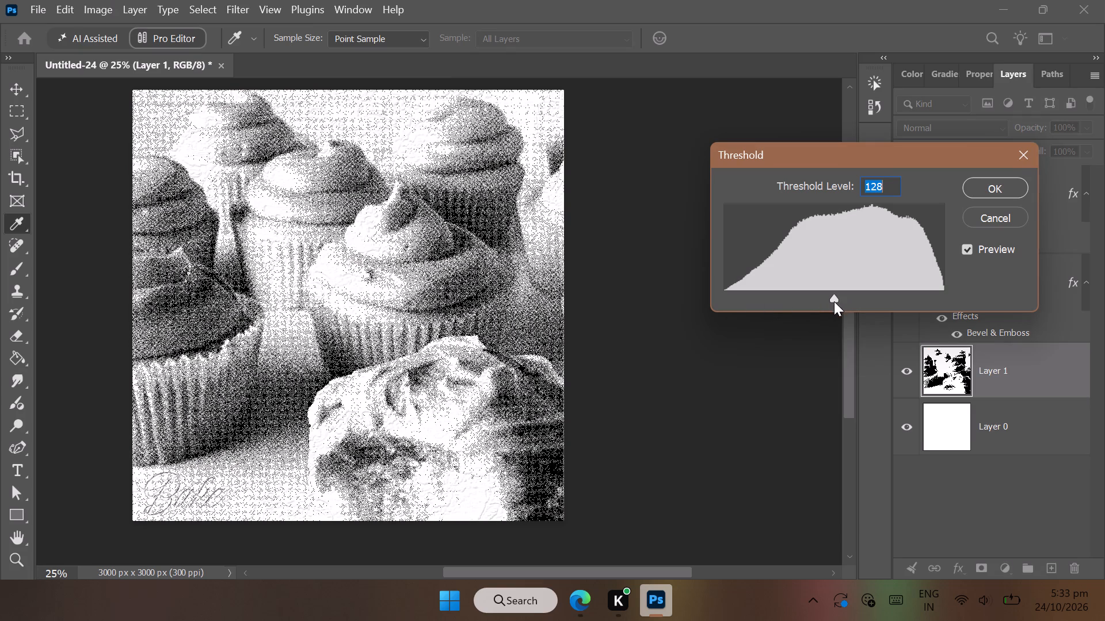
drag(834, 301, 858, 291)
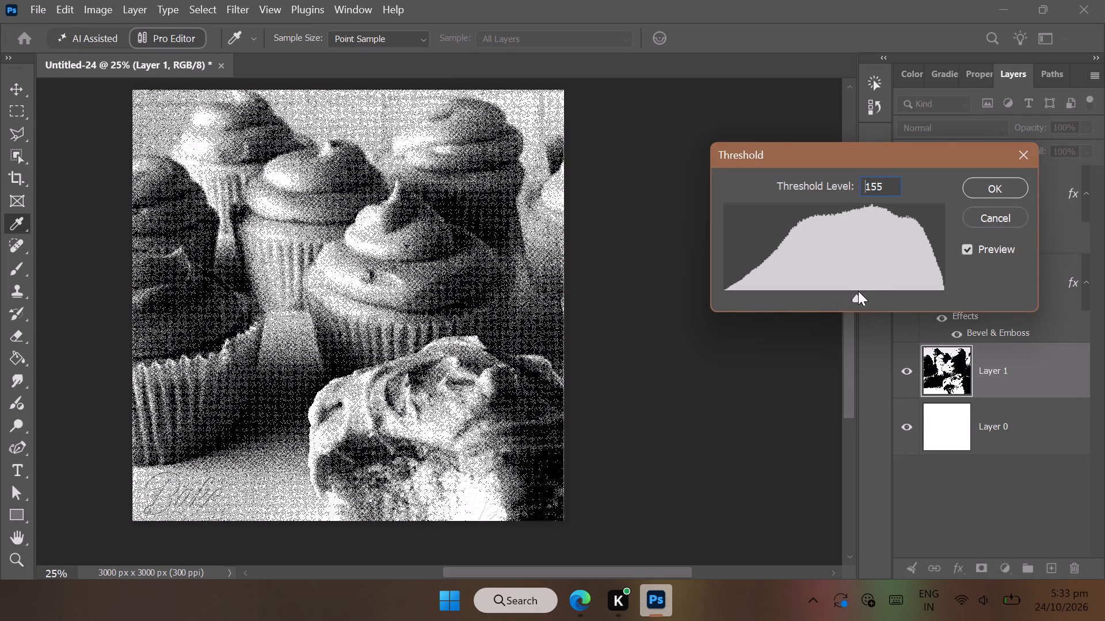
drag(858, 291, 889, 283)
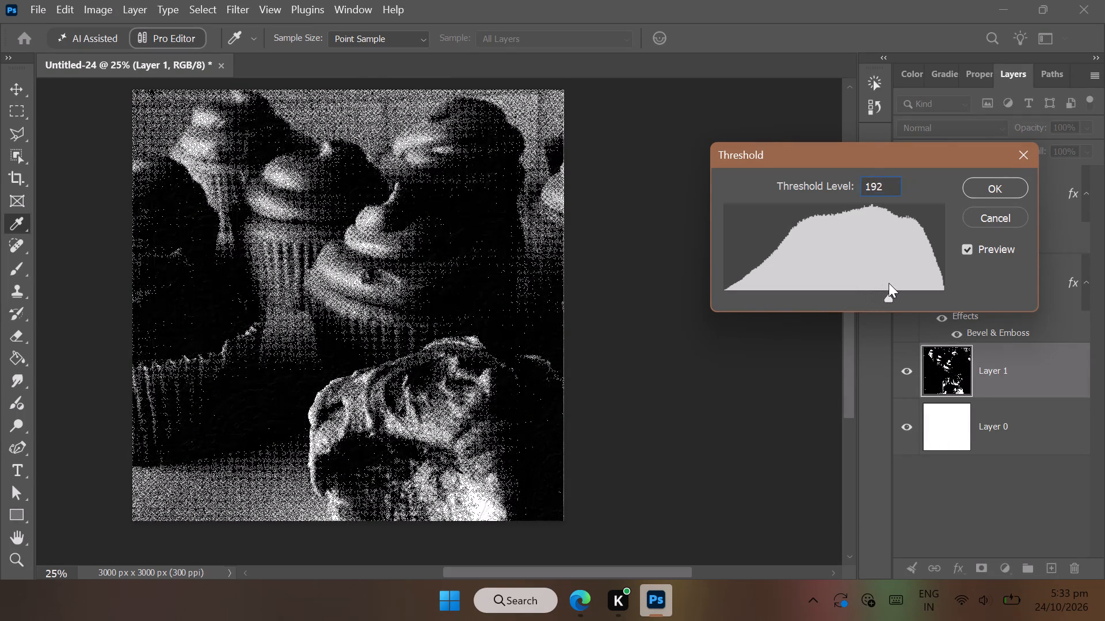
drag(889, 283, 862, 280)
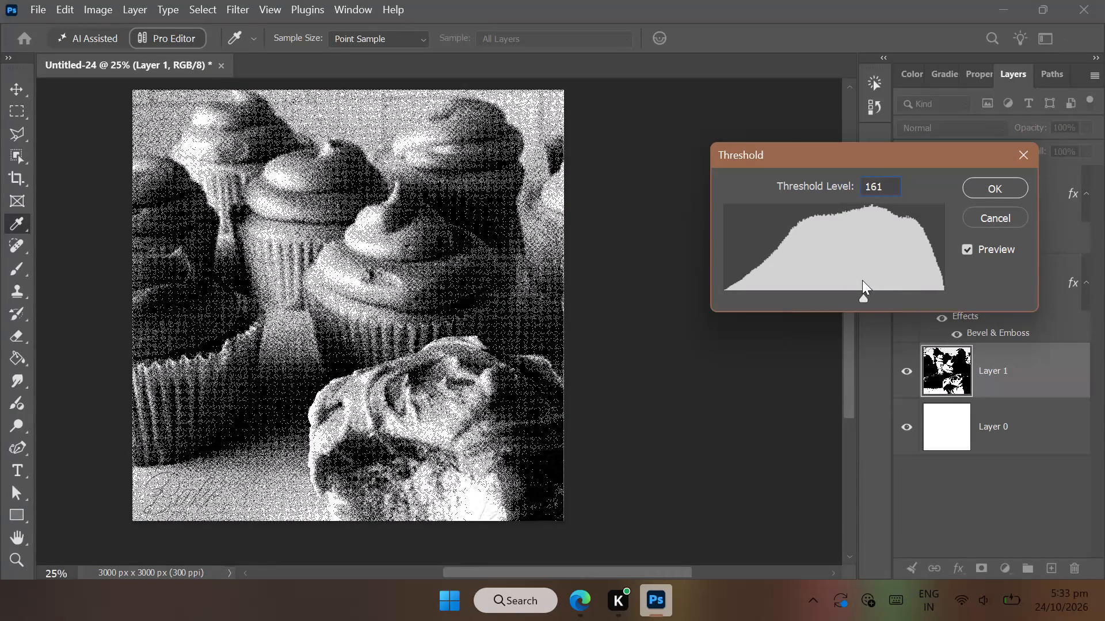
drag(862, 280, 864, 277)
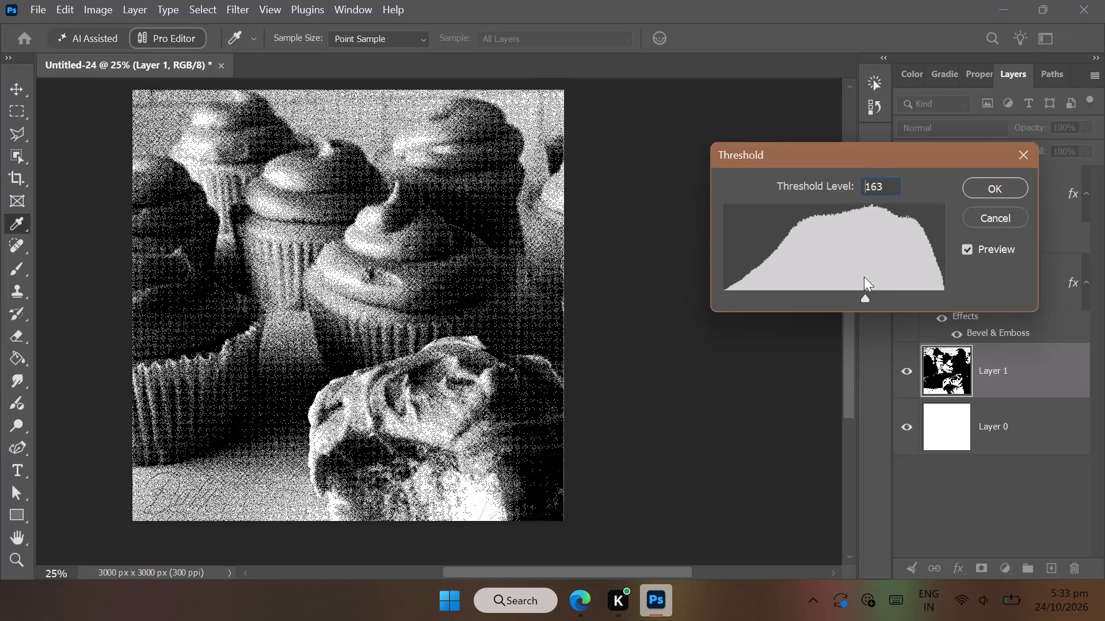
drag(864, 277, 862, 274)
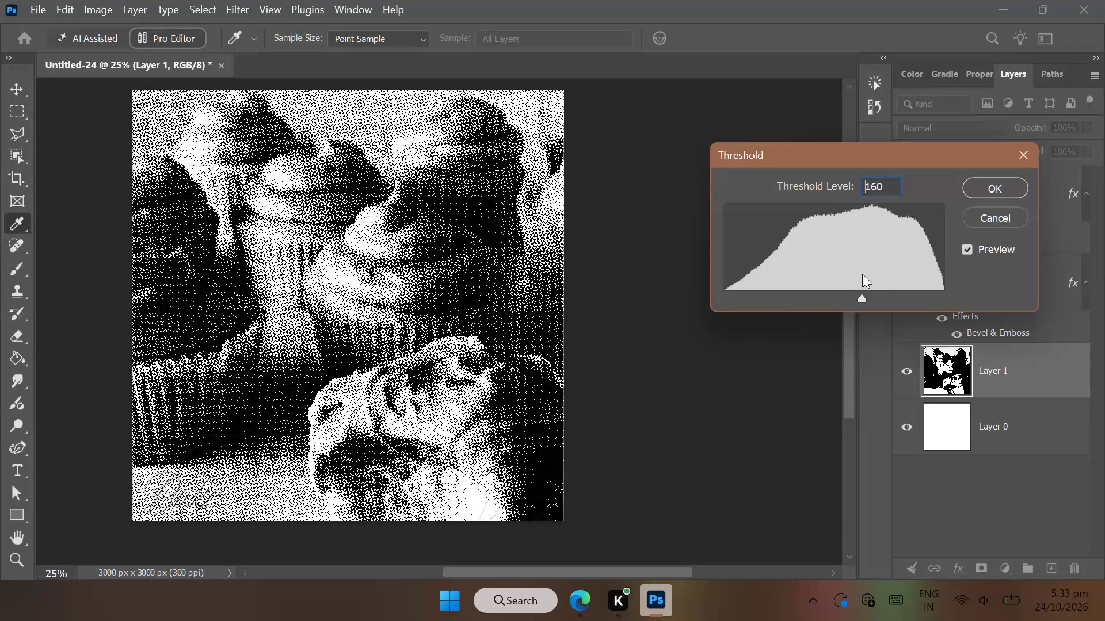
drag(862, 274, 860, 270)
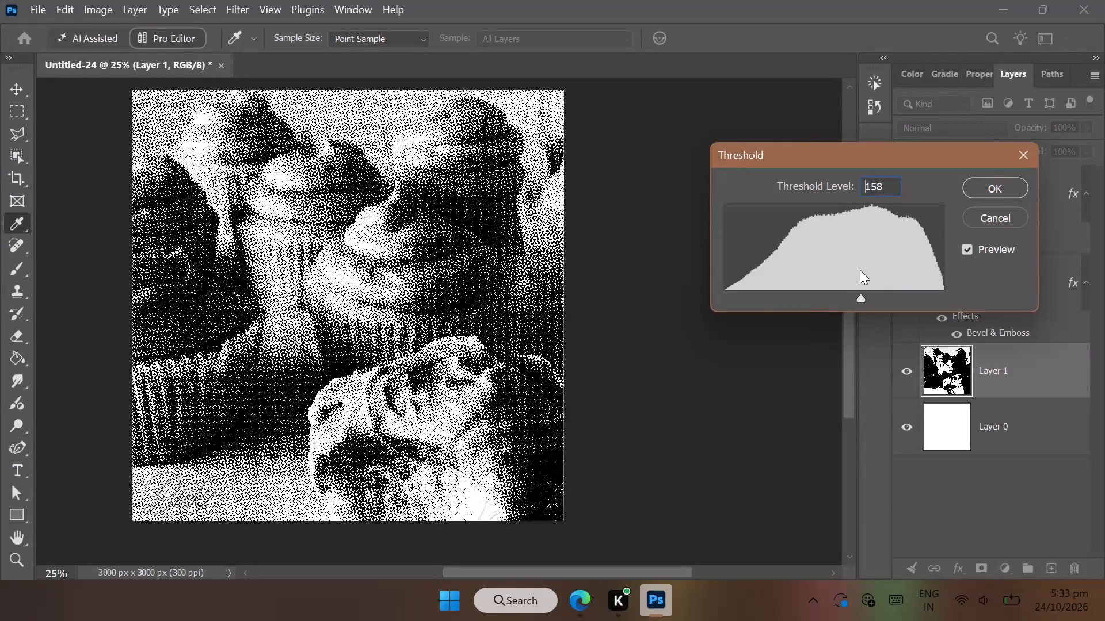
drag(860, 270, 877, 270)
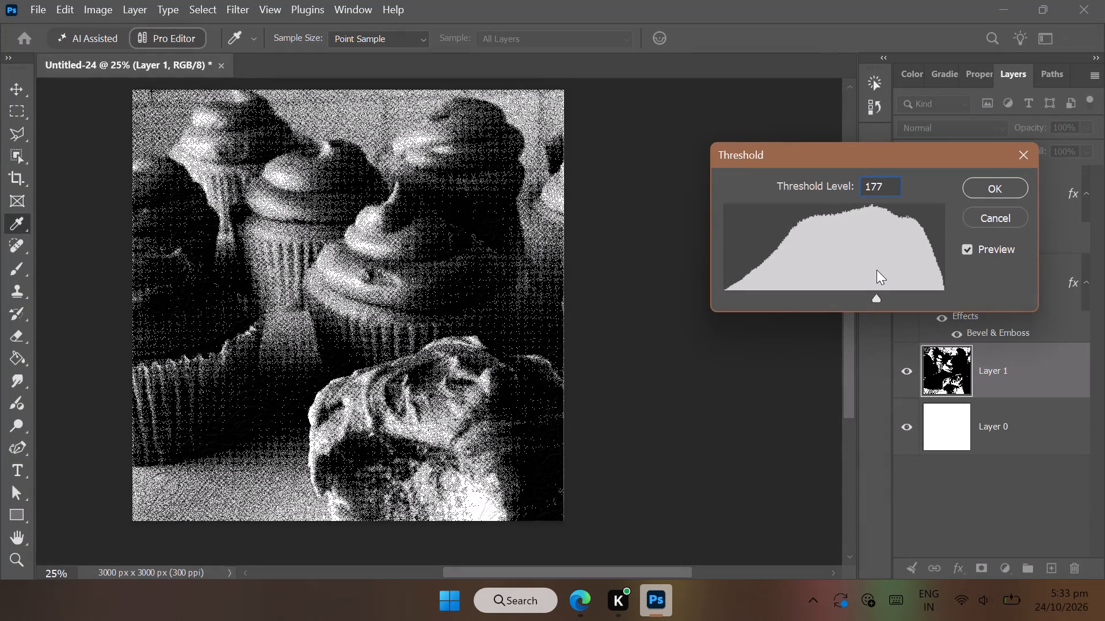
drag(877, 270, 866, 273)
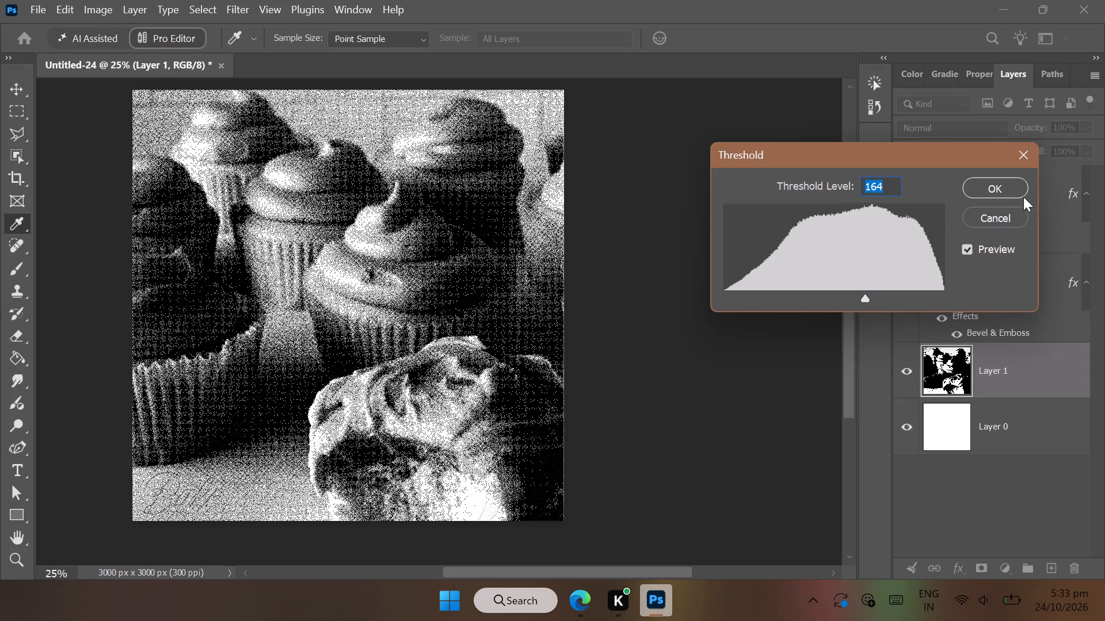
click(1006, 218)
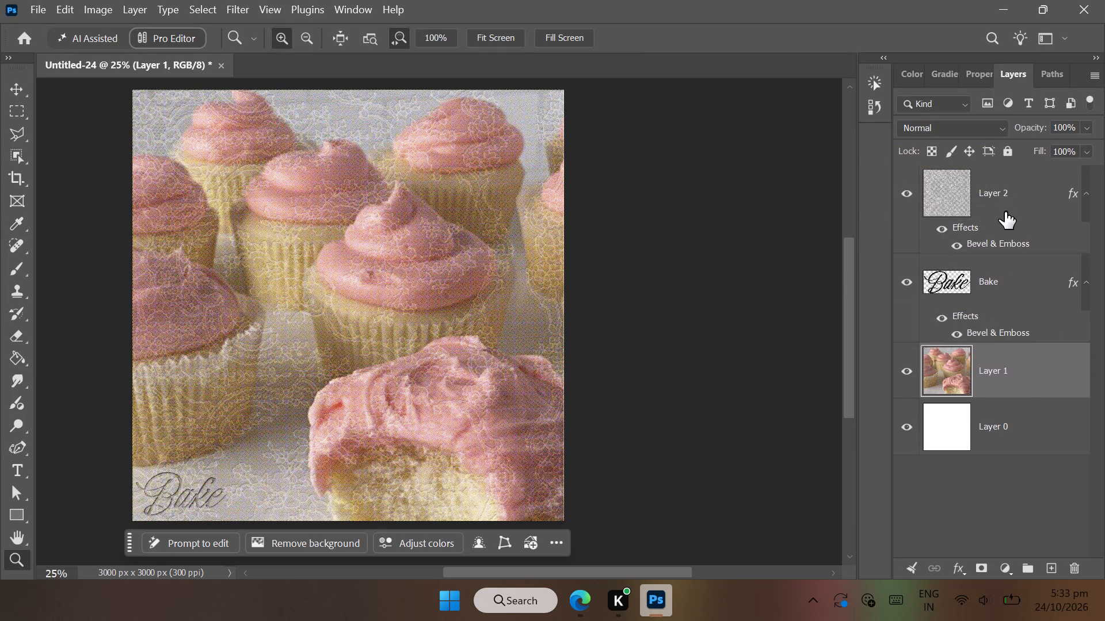
Add 23.08% monochromatic Gaussian noise to the cupcake photo layer.
click(79, 10)
click(247, 0)
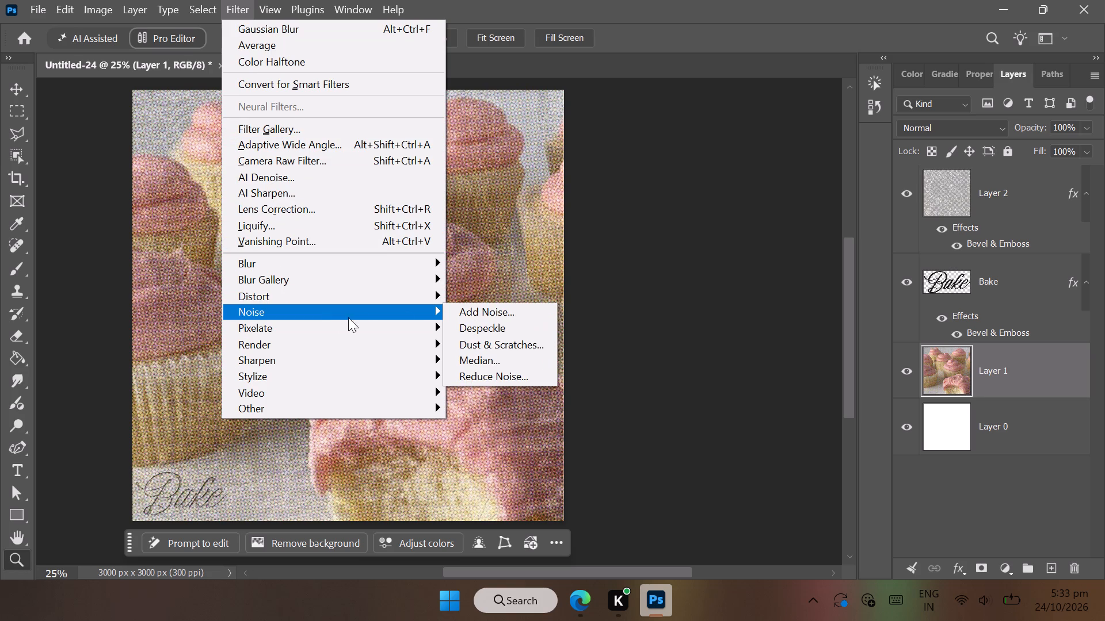
click(458, 309)
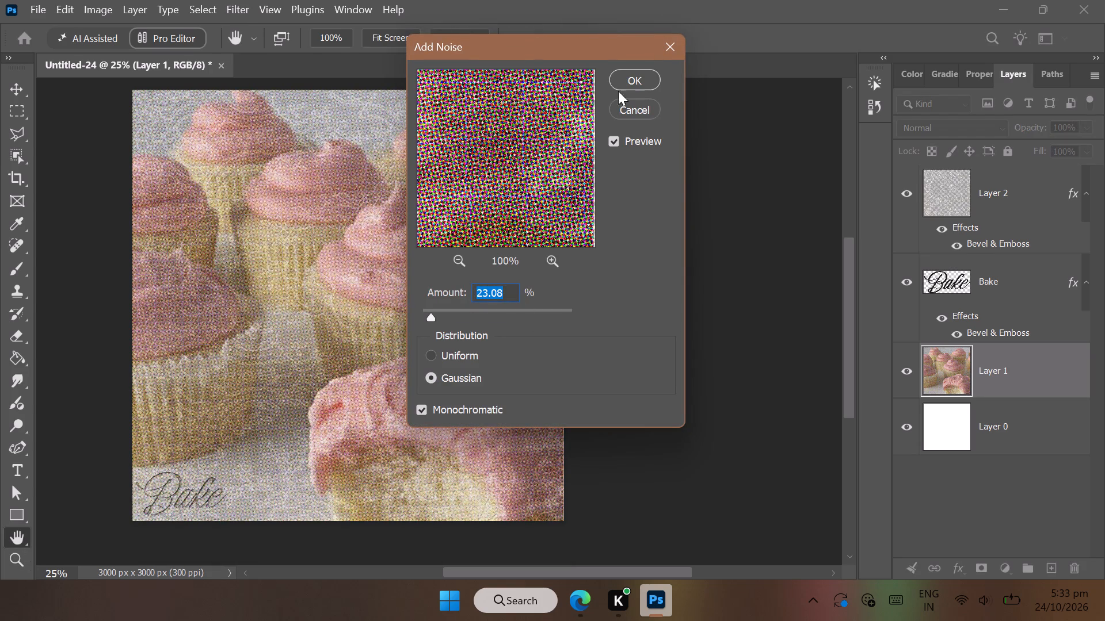
click(629, 84)
Apply a Threshold adjustment at level 166 to the noisy cupcake photo layer.
click(97, 9)
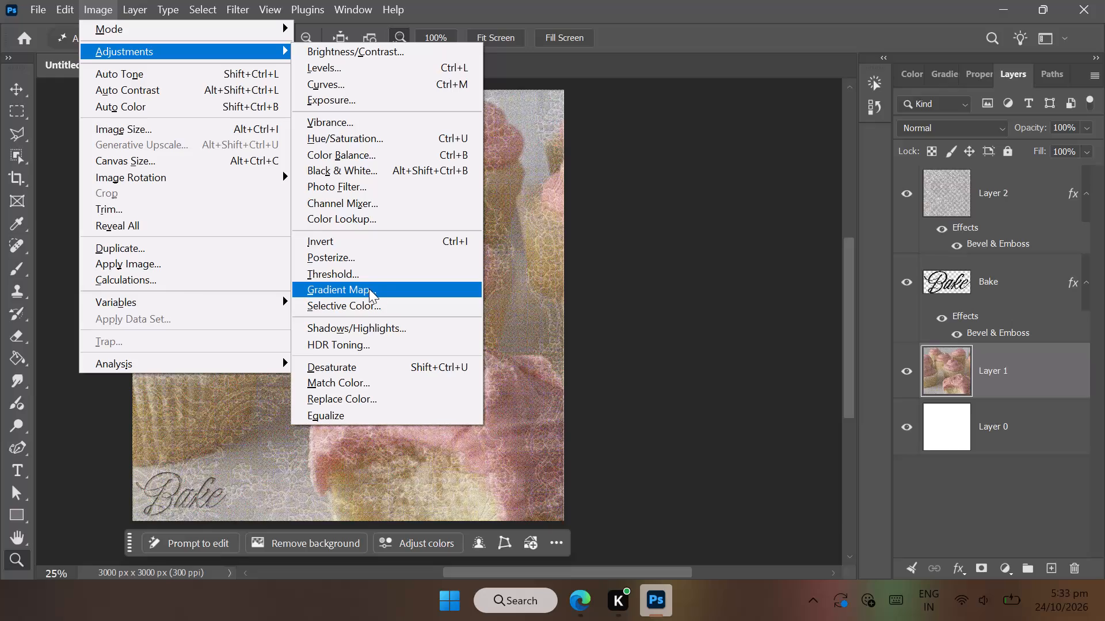
click(377, 273)
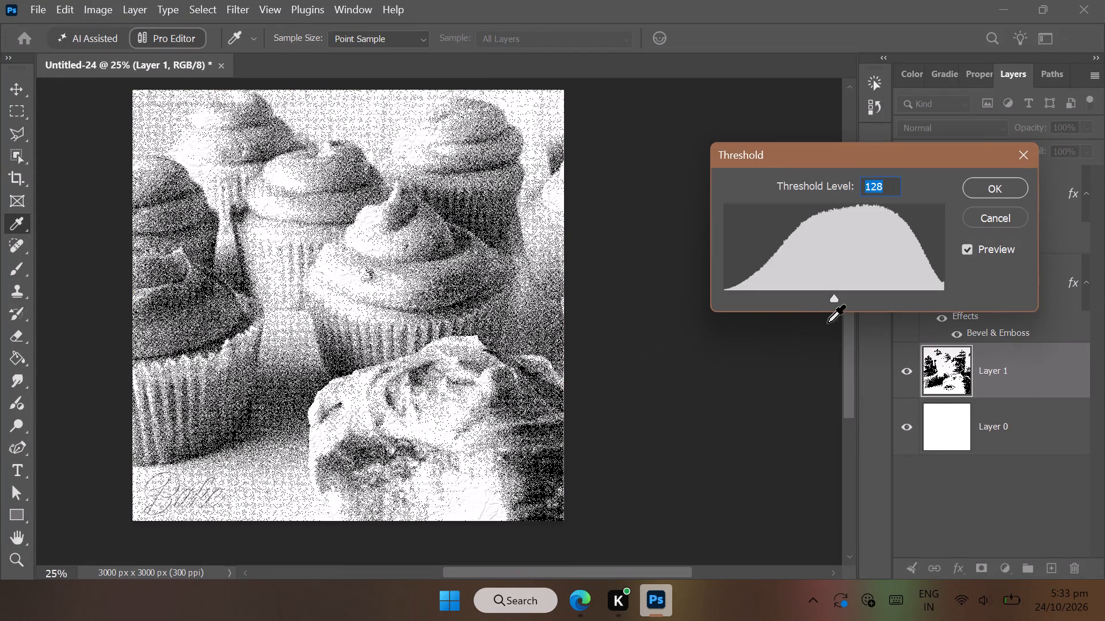
drag(835, 300, 847, 297)
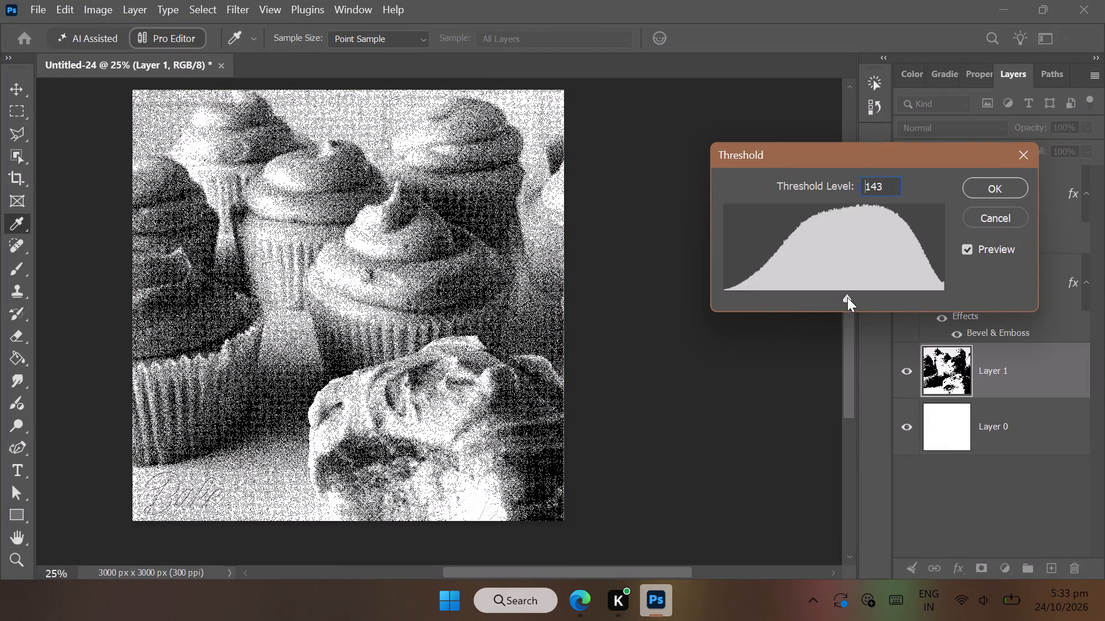
drag(847, 297, 869, 293)
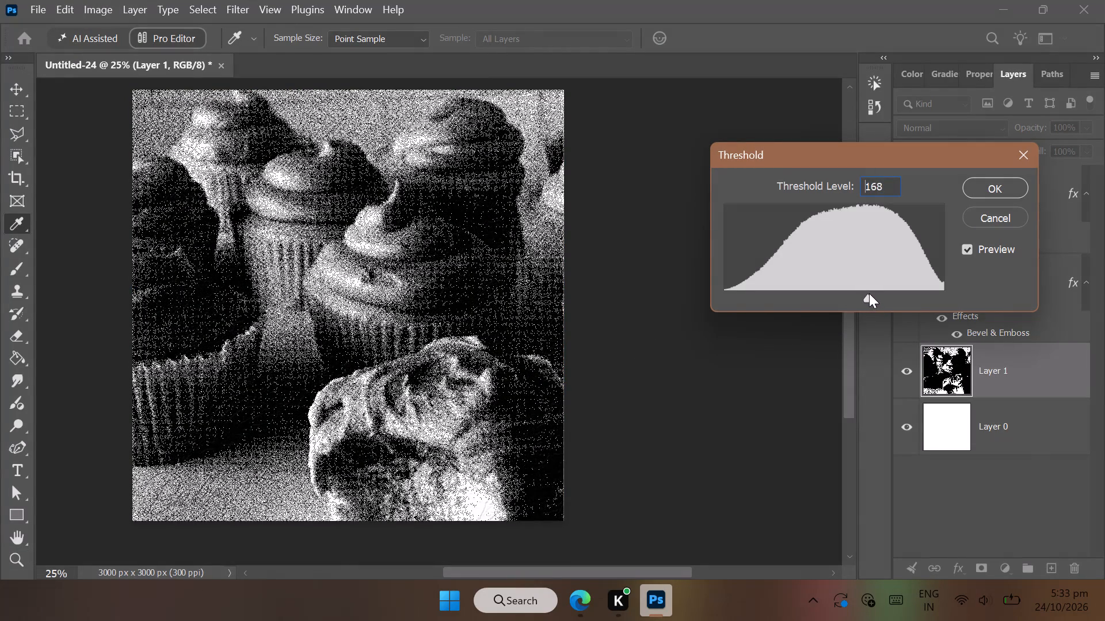
drag(869, 293, 867, 296)
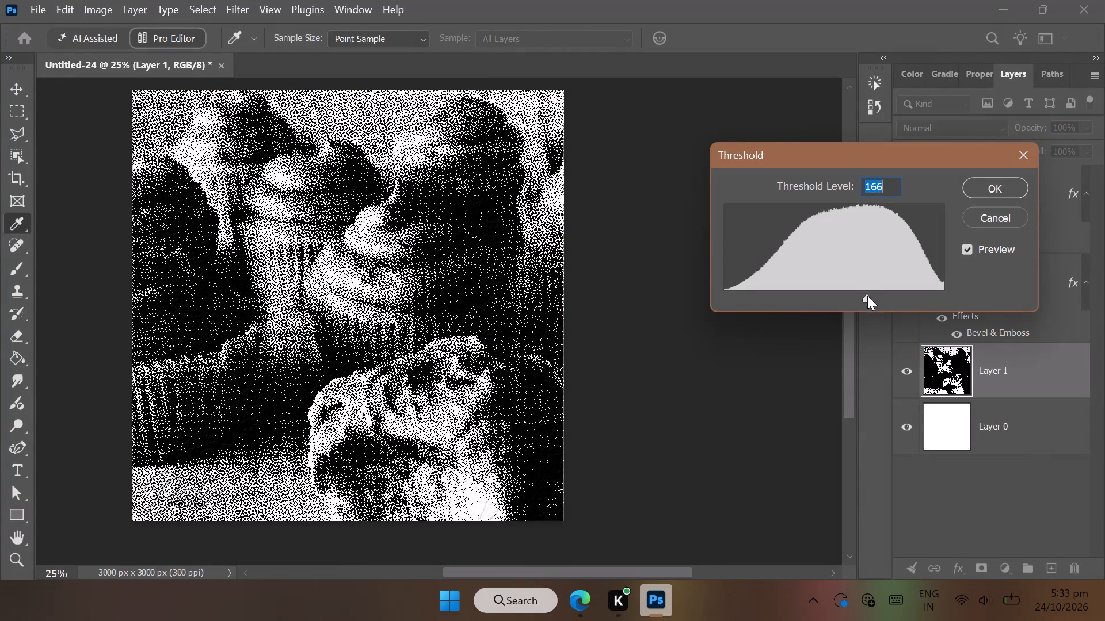
click(986, 185)
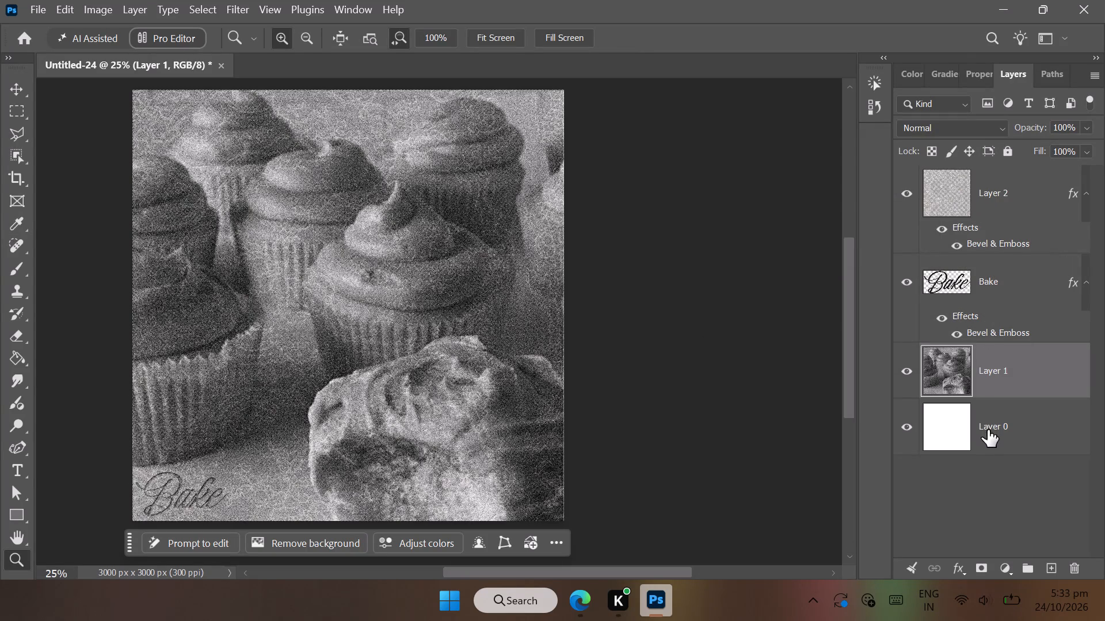
Apply a second Threshold adjustment at level 128 to the cupcake photo layer.
click(100, 1)
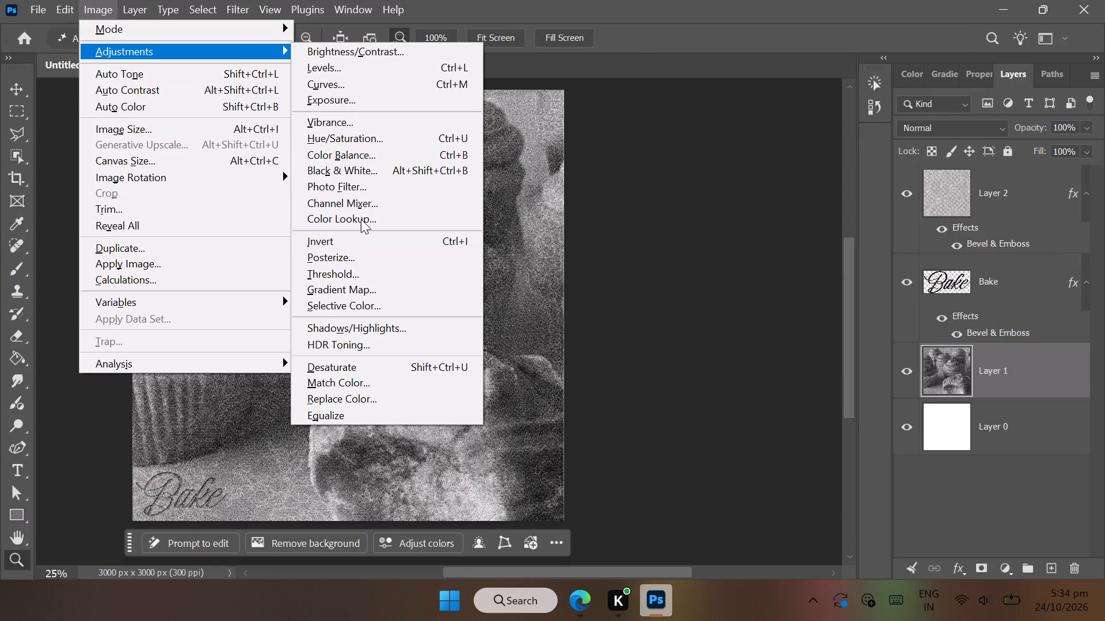
click(358, 275)
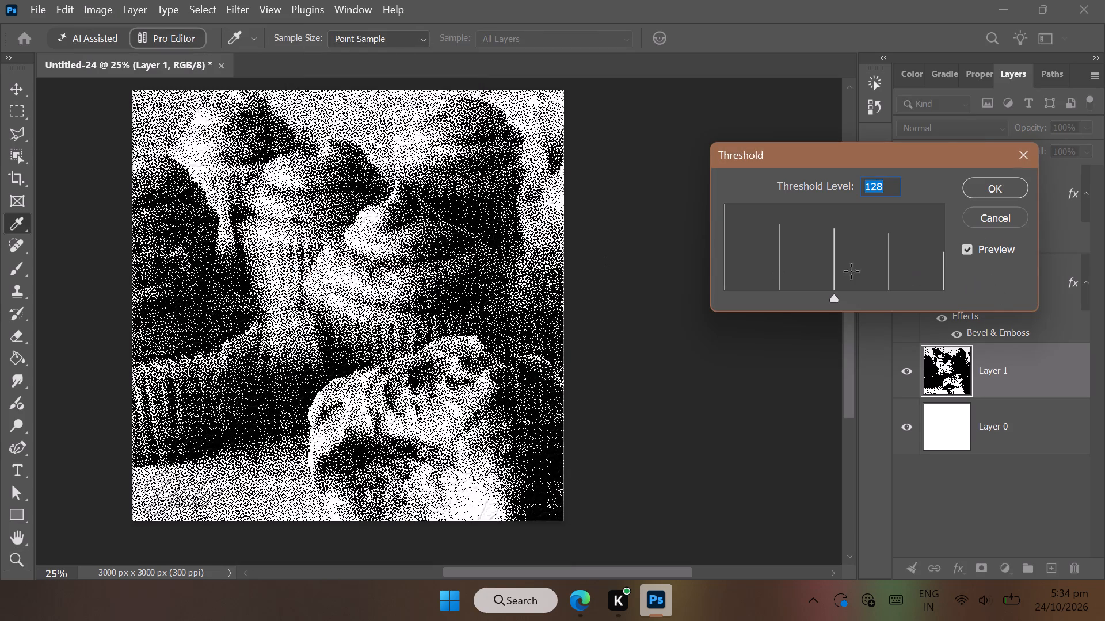
double_click(835, 301)
click(995, 186)
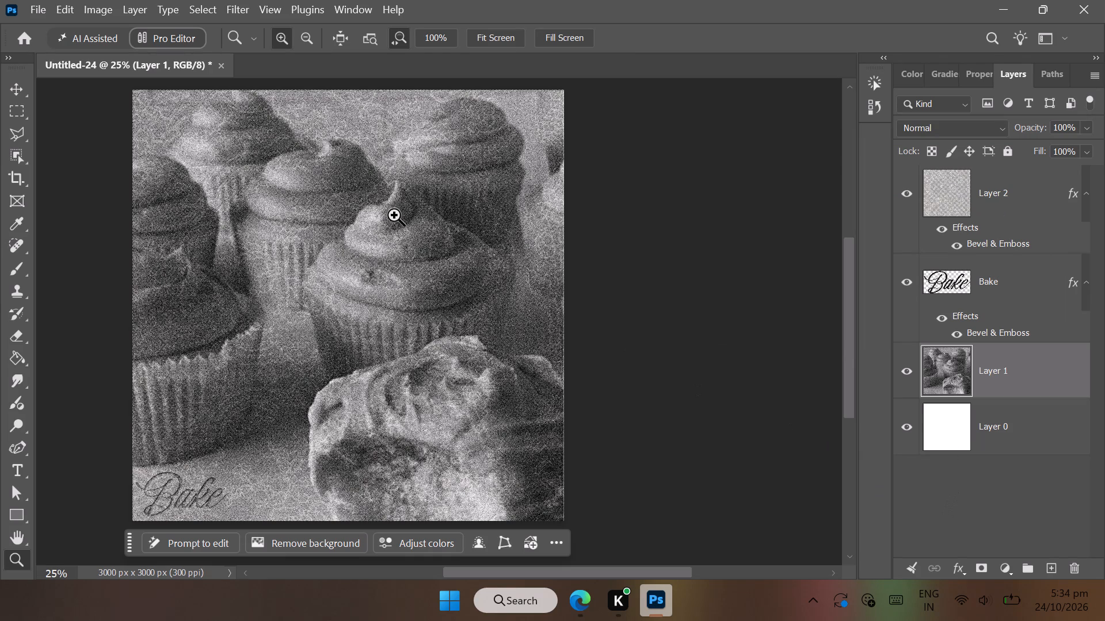
Start a Gradient Map adjustment on the cupcake photo layer and display the available gradient presets.
click(142, 7)
click(97, 12)
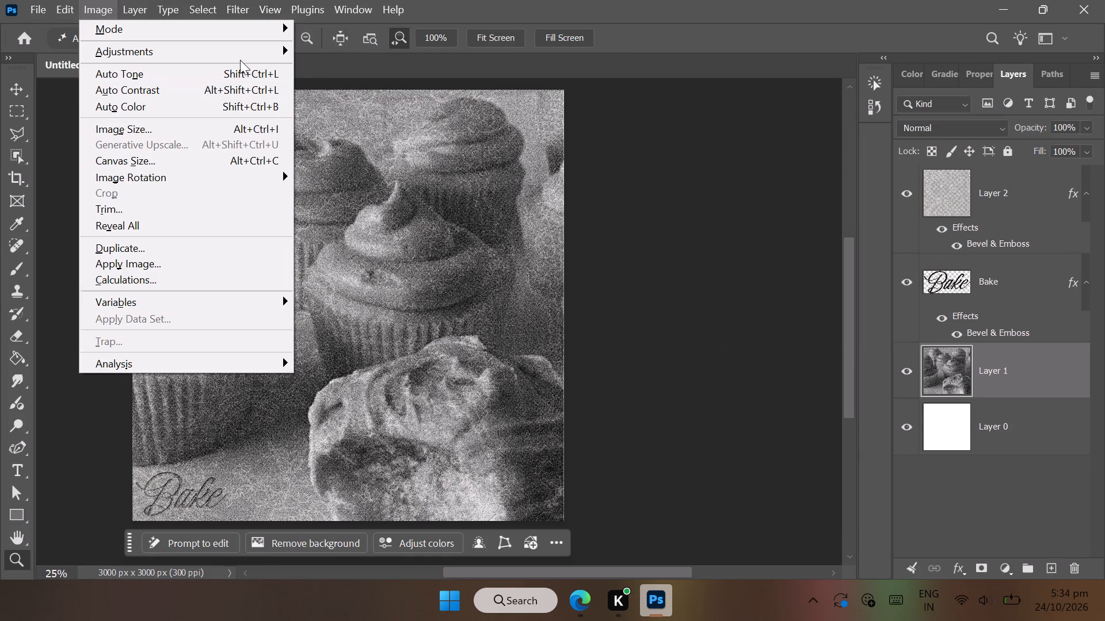
click(327, 287)
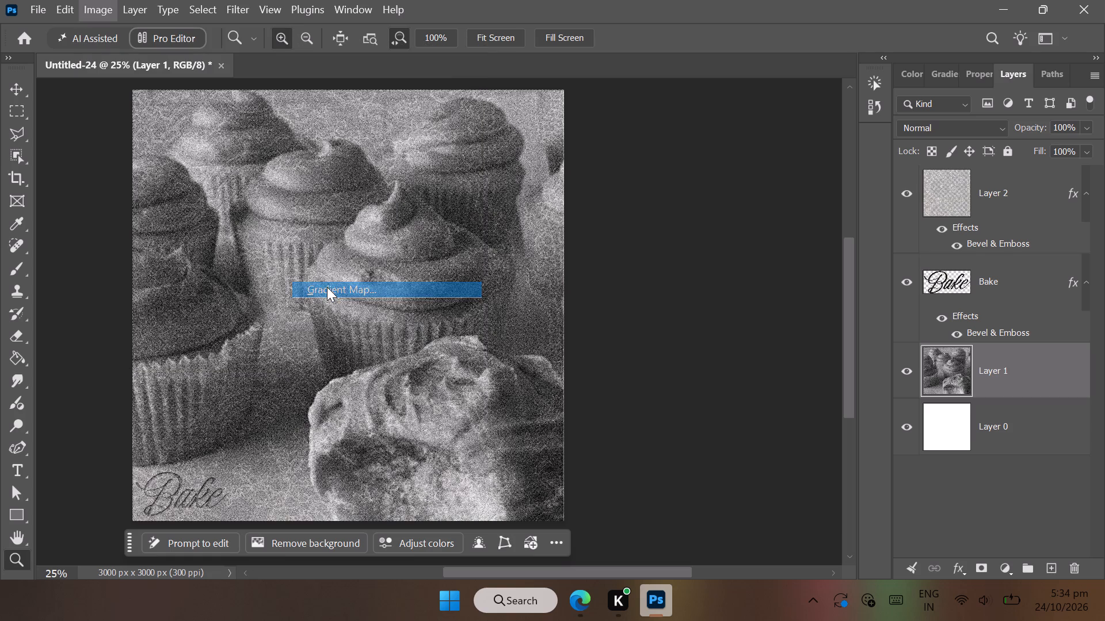
click(831, 162)
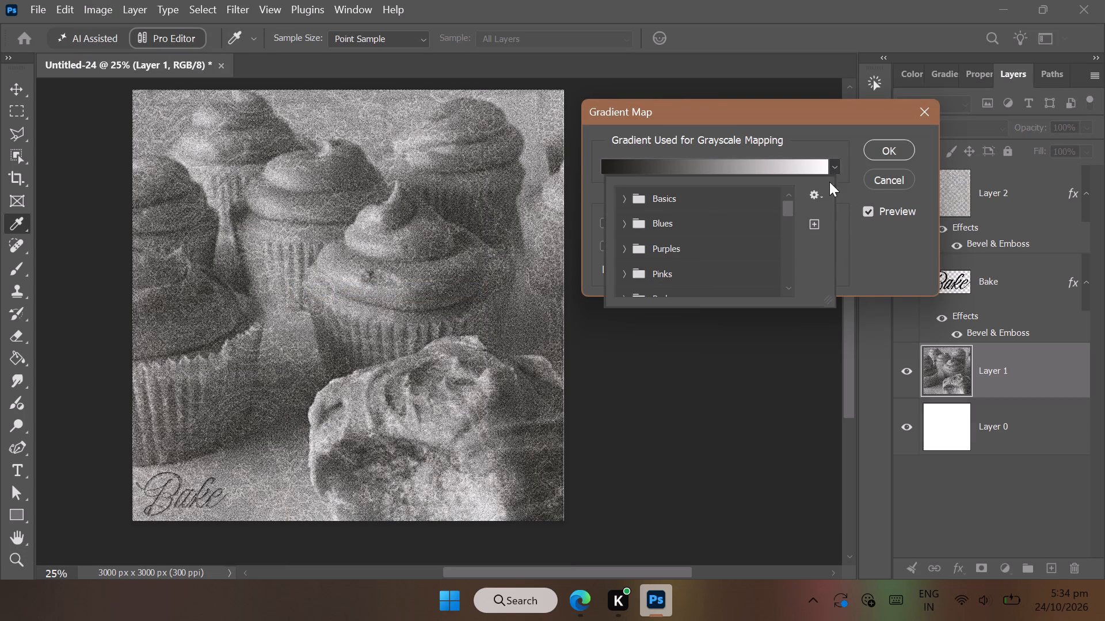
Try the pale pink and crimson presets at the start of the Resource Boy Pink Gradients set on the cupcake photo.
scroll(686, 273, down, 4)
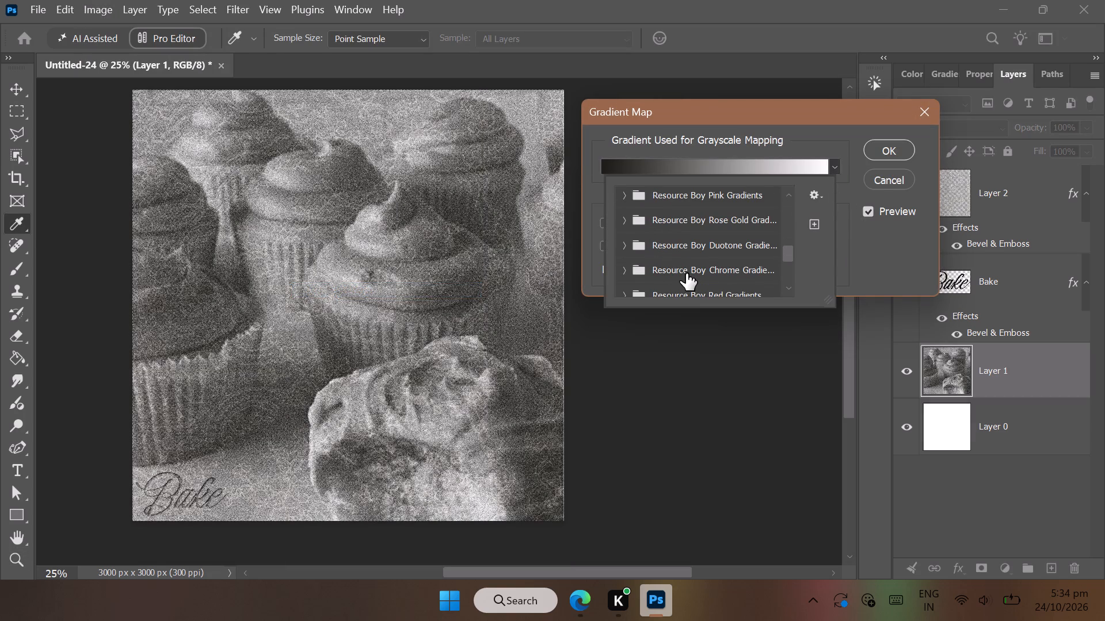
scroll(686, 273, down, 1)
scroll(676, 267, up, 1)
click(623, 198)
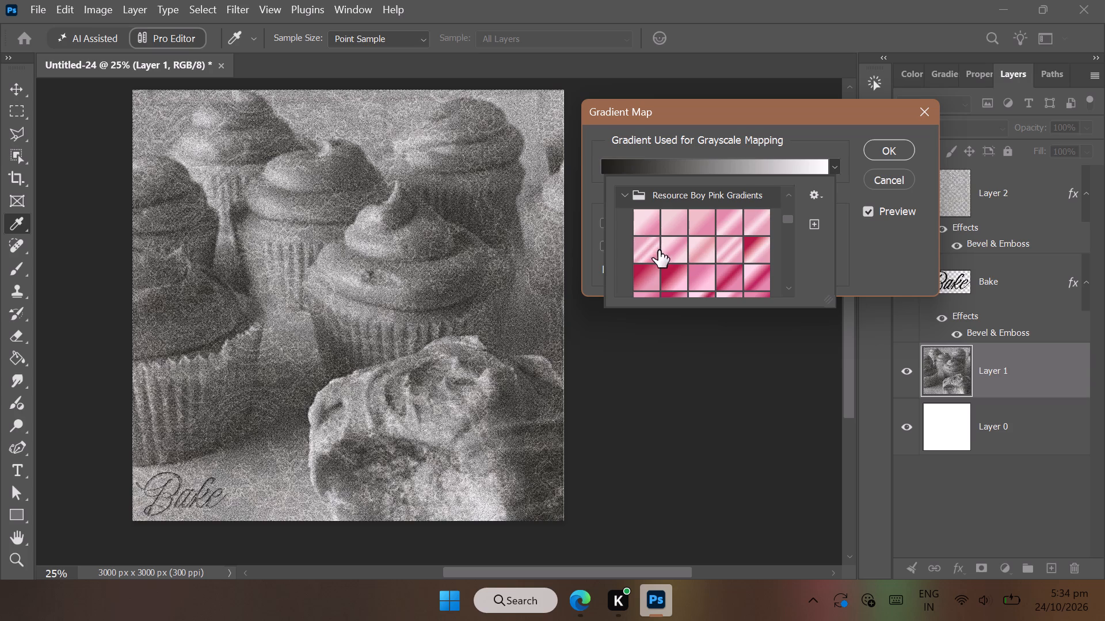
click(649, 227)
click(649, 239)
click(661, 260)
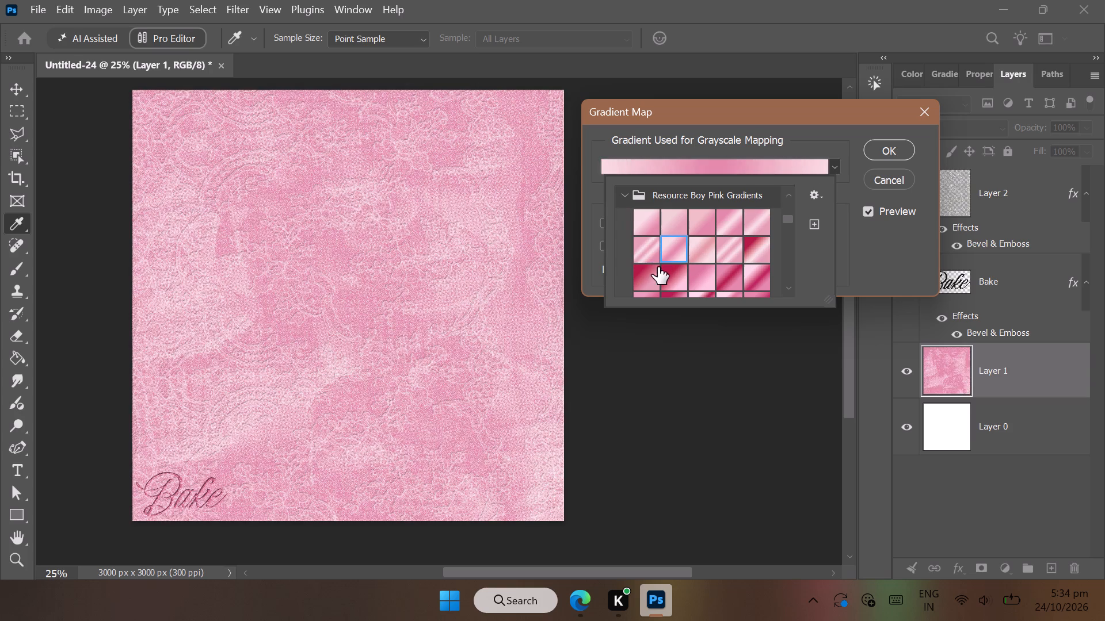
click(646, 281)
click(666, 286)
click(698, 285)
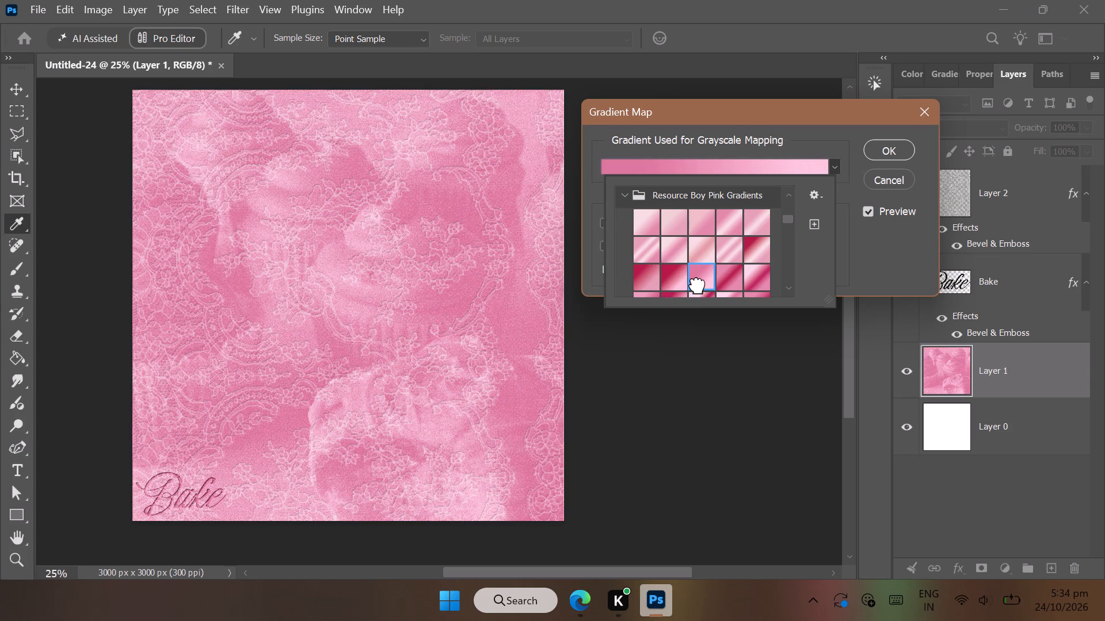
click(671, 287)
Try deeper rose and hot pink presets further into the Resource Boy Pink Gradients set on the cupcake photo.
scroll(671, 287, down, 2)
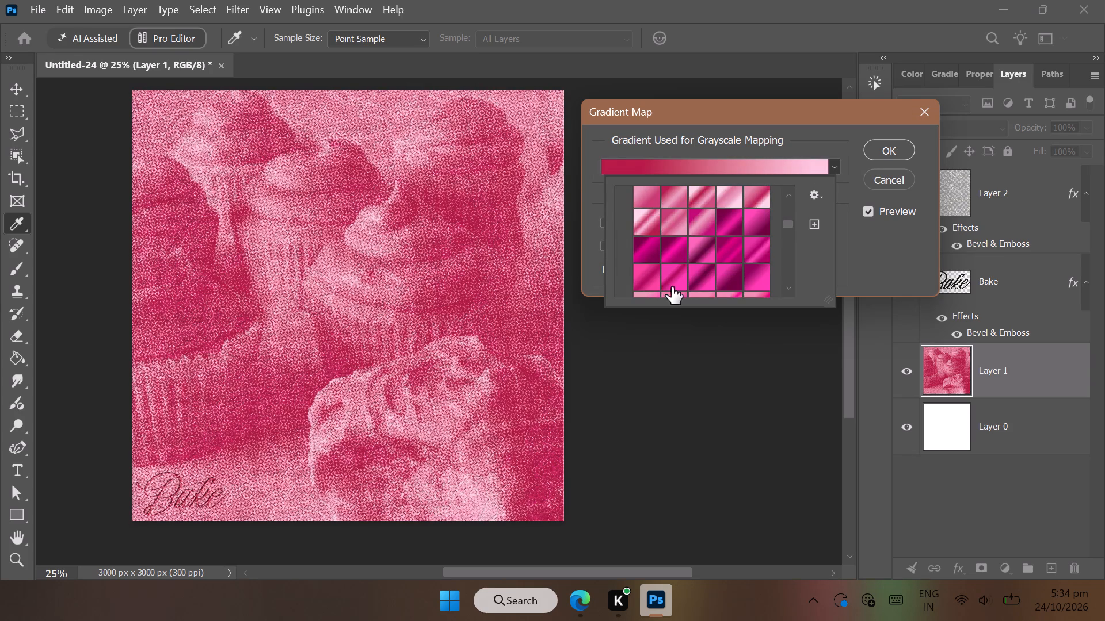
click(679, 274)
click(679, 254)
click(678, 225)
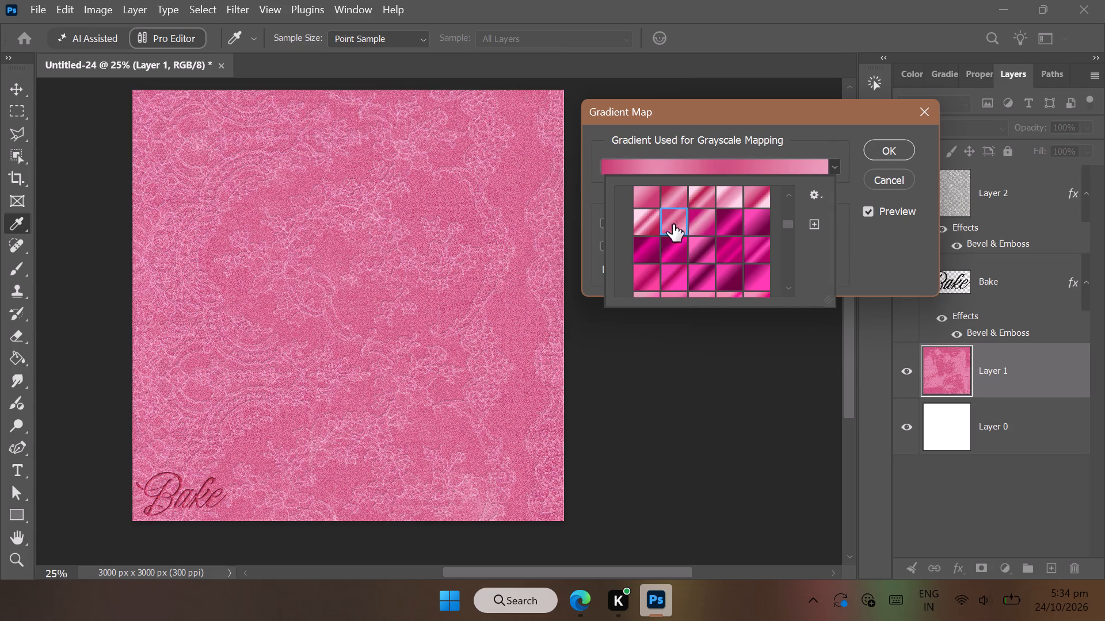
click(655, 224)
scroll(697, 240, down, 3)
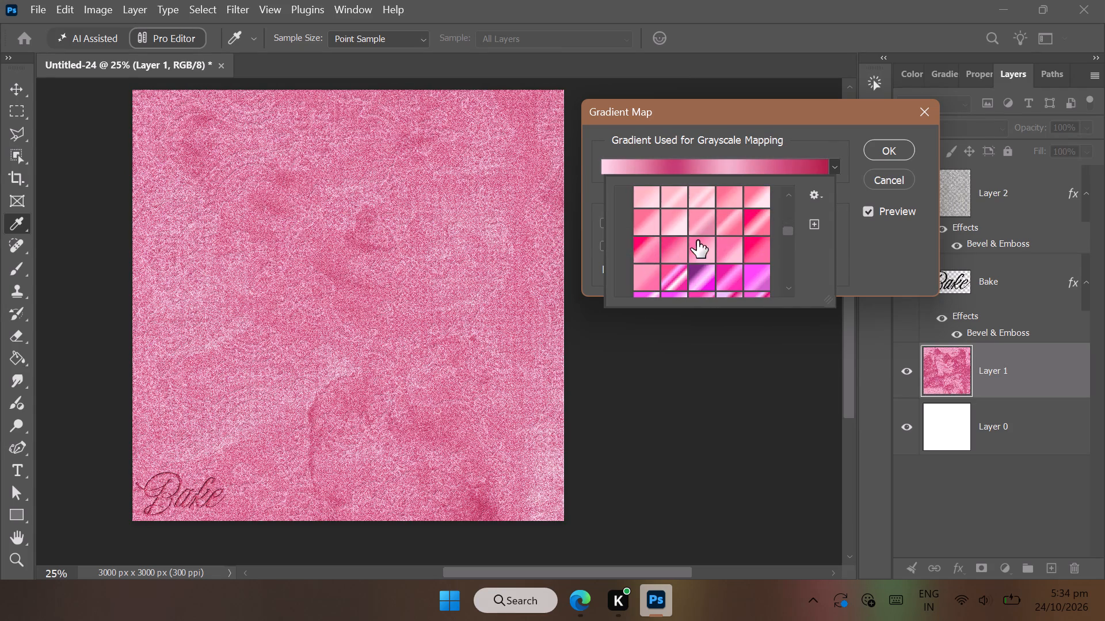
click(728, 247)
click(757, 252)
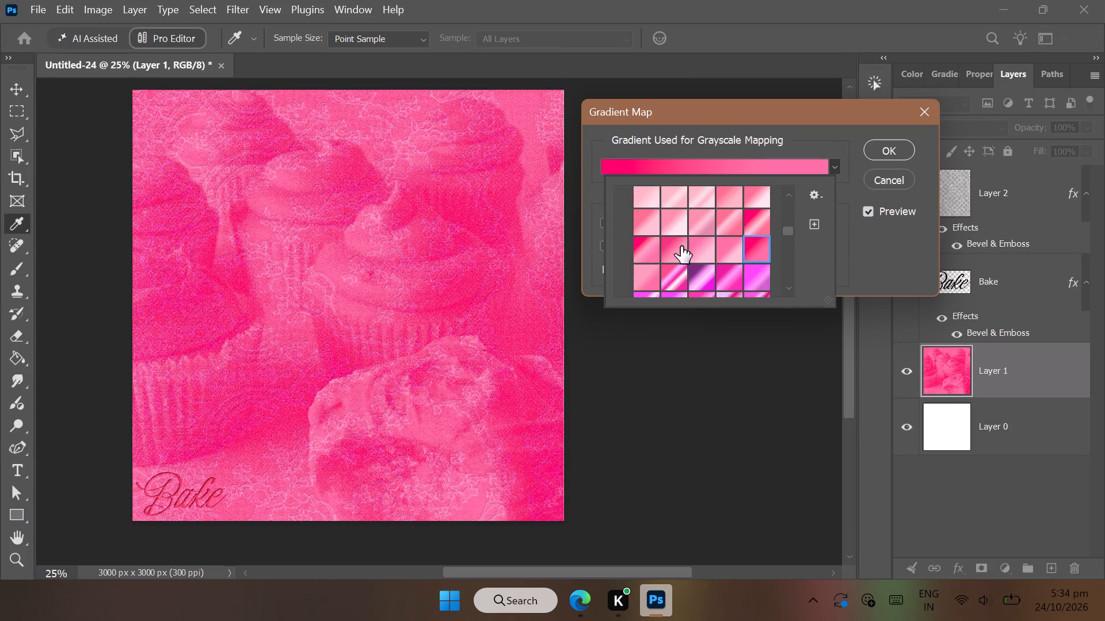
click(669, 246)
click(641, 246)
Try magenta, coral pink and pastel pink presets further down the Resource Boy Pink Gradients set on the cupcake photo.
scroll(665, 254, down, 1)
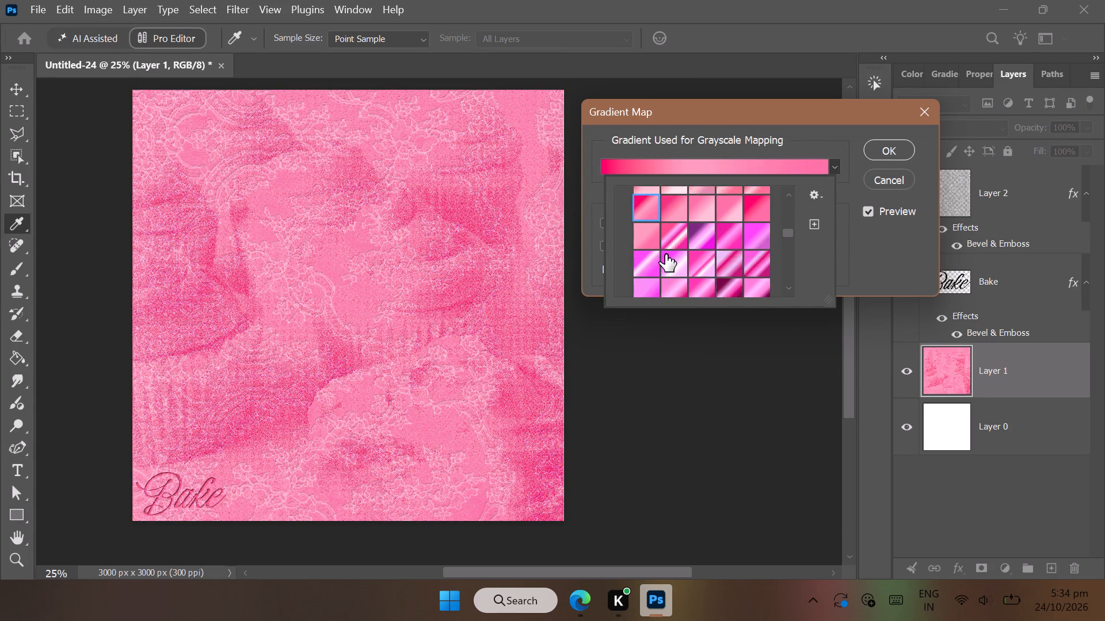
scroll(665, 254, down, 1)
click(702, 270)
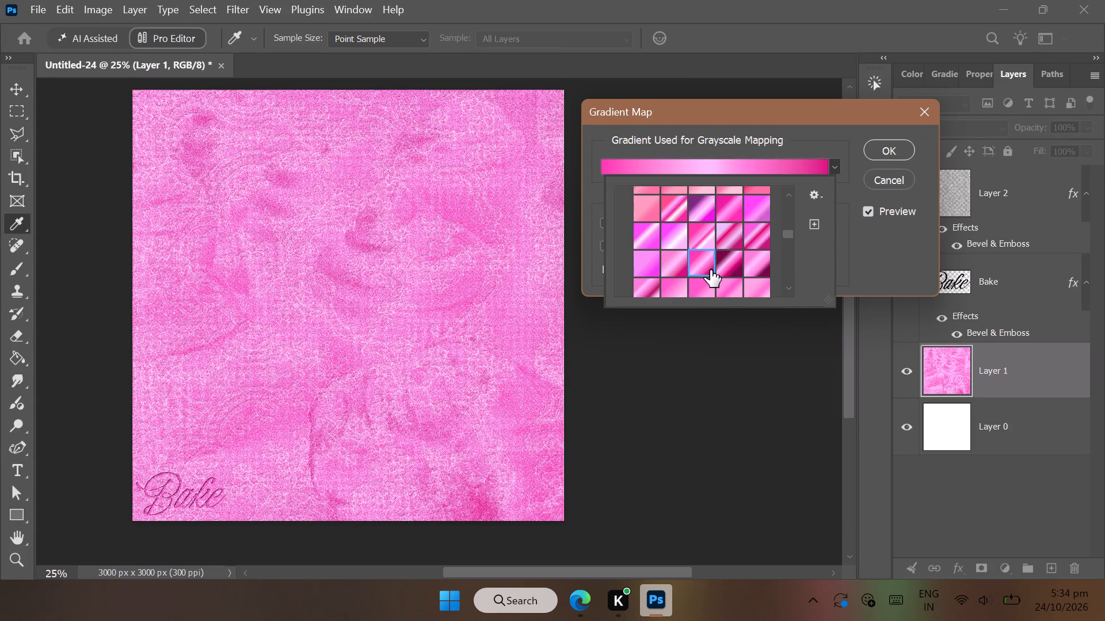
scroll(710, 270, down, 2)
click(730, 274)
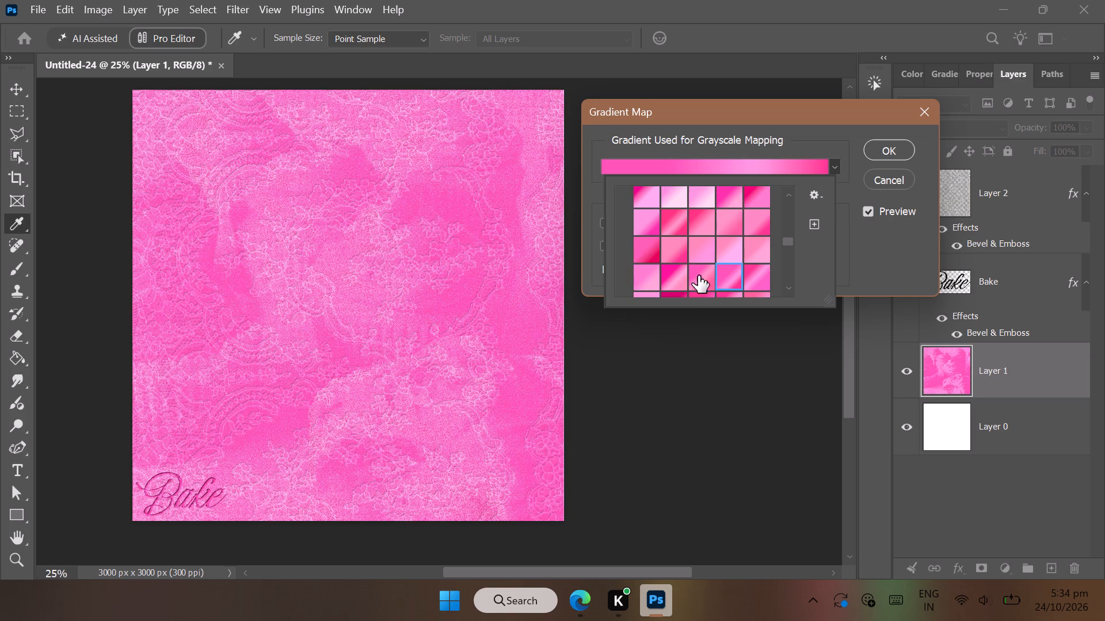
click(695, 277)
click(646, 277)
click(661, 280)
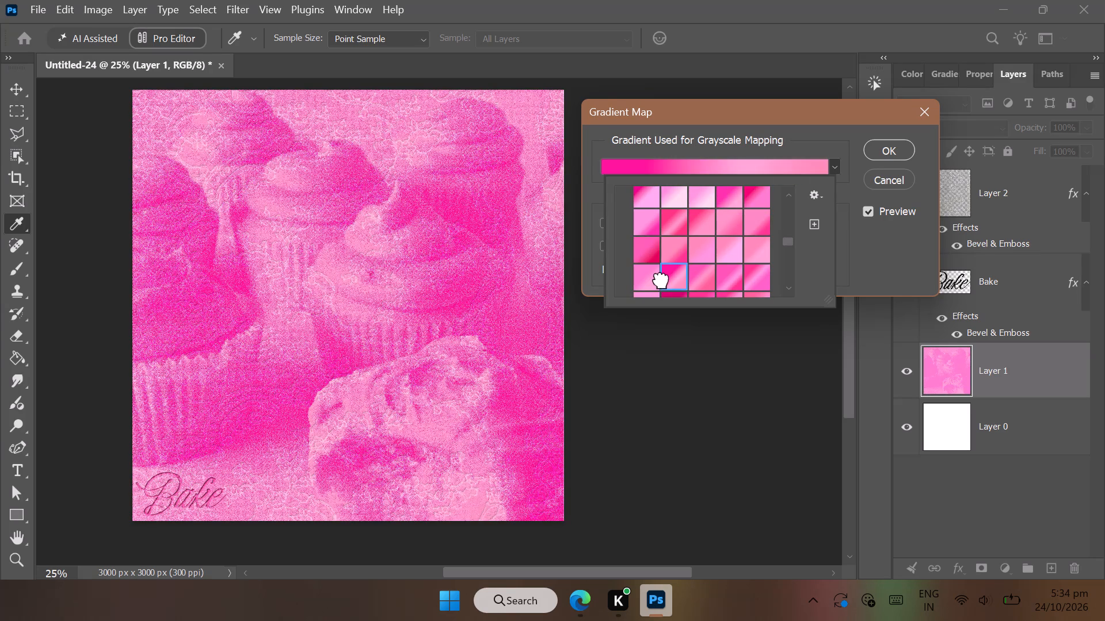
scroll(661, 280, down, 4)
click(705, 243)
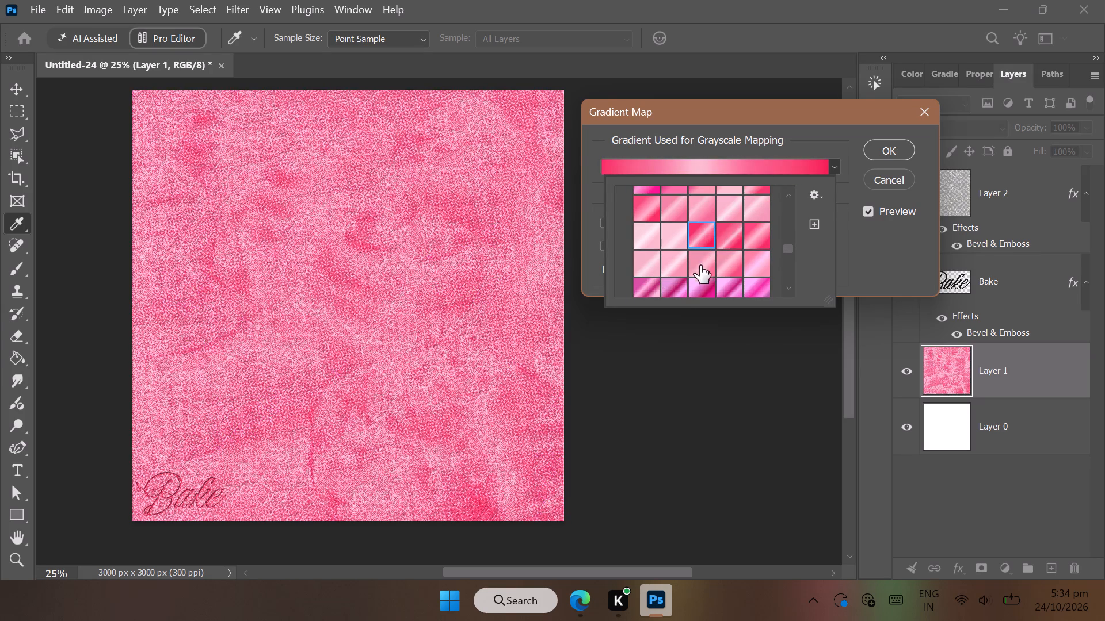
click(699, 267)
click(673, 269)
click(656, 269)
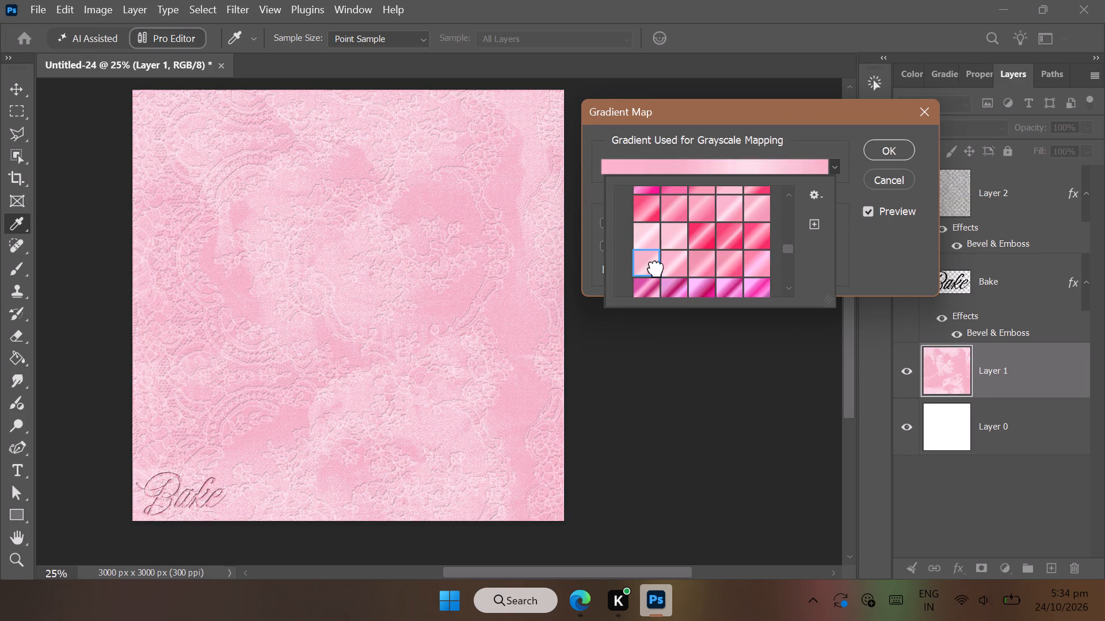
Compare the presets below the Resource Boy Gradient Maps folder and apply the navy-to-pink one to the cupcake photo.
scroll(656, 269, down, 8)
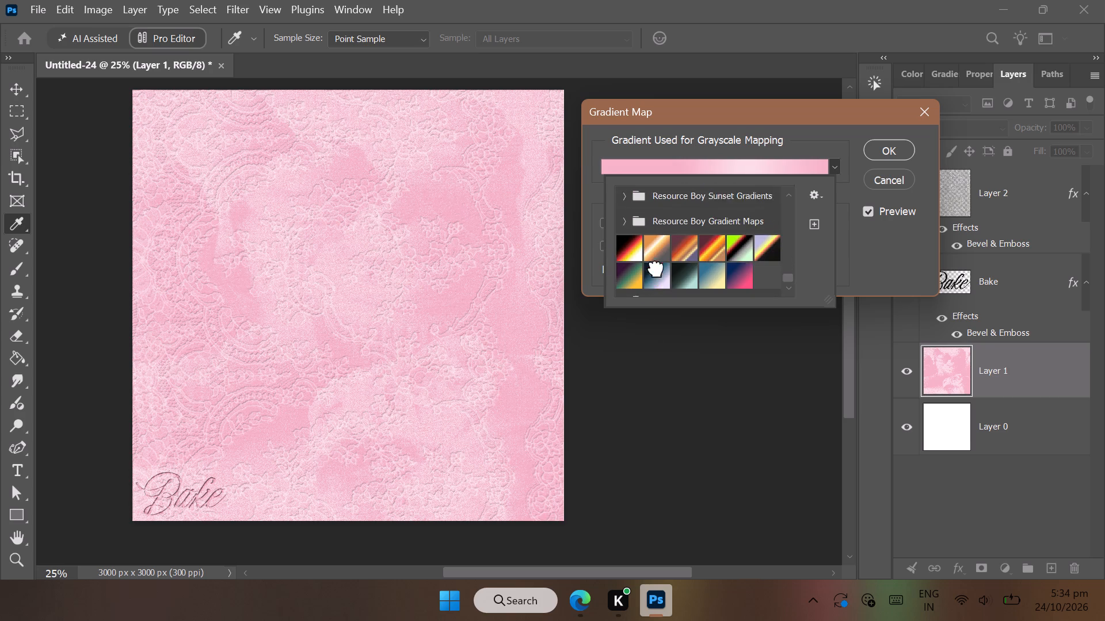
scroll(656, 269, down, 1)
click(635, 237)
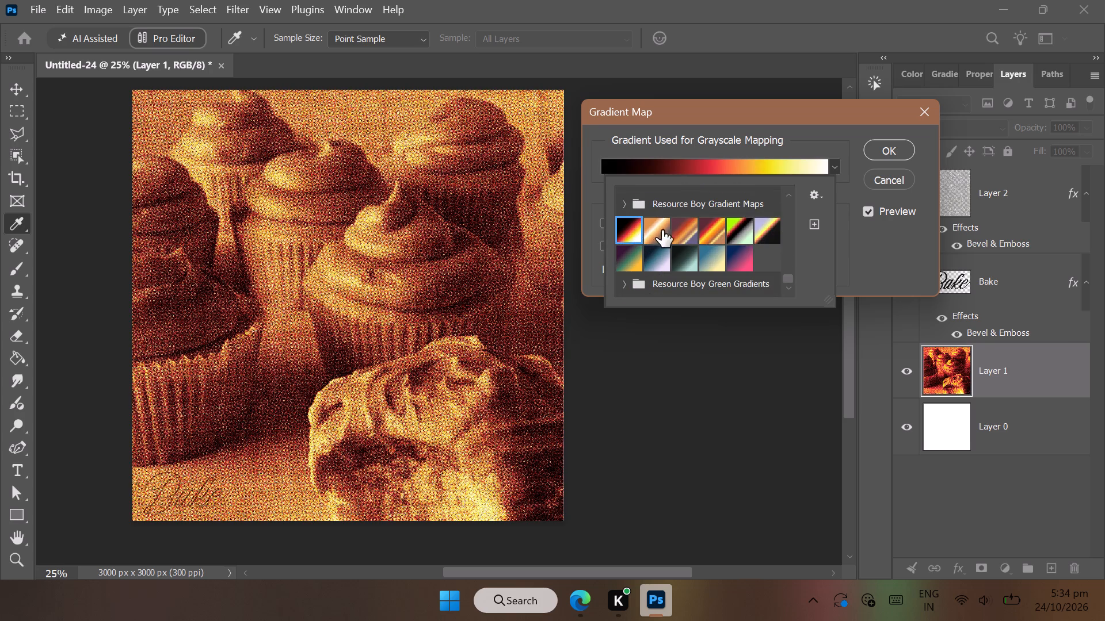
click(664, 229)
click(689, 233)
click(715, 237)
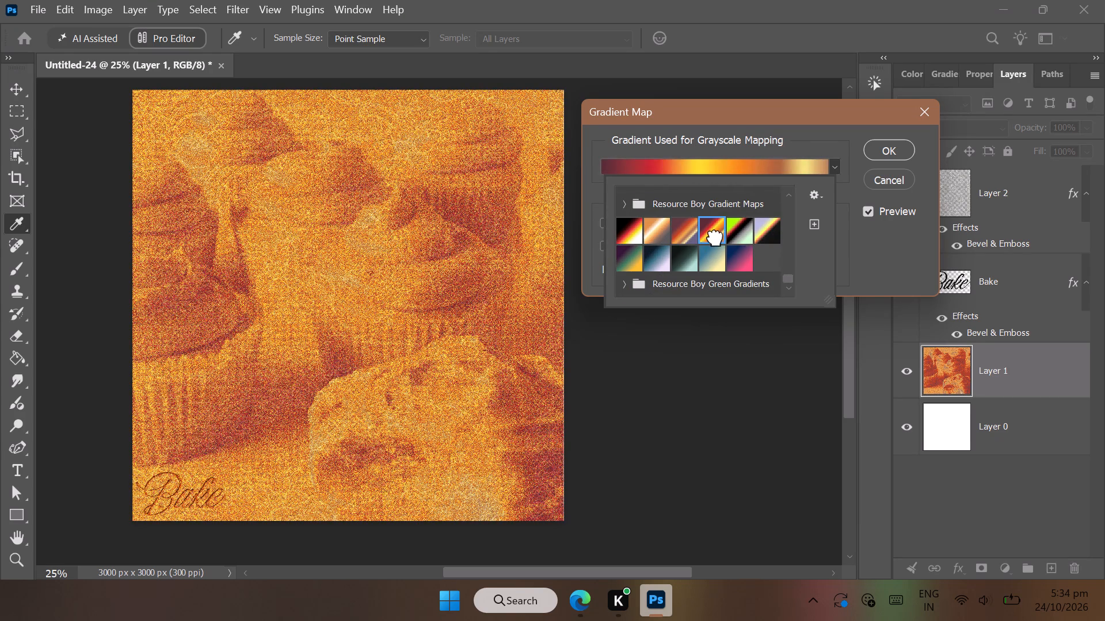
click(733, 243)
click(738, 270)
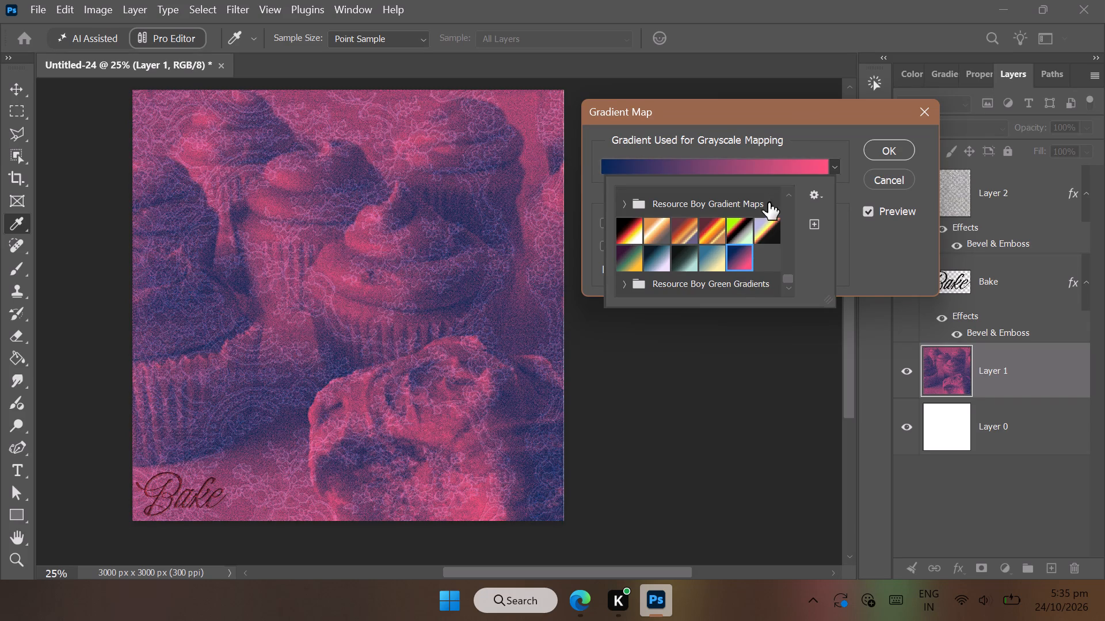
click(898, 151)
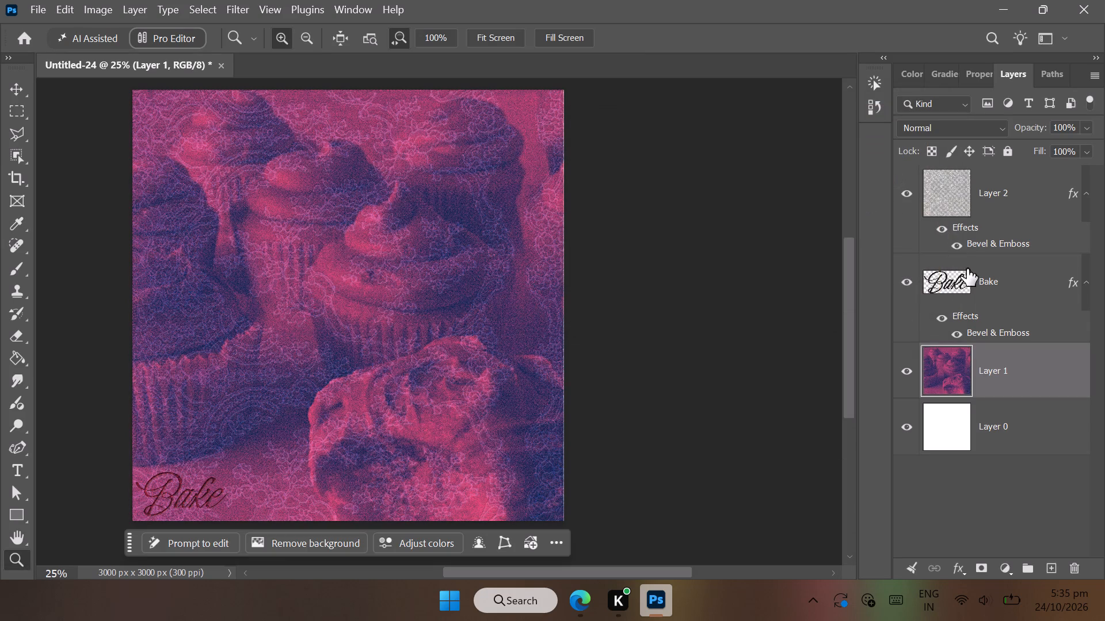
Set the fill of the Bake lettering layer to 0%.
click(970, 273)
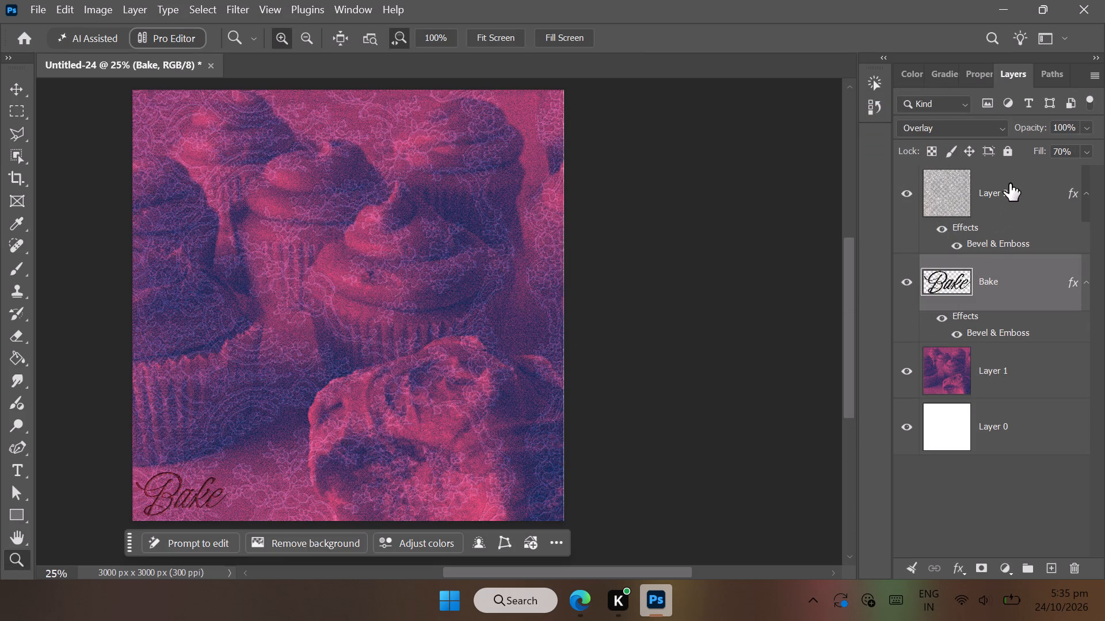
drag(1041, 149, 1026, 149)
drag(1026, 149, 924, 184)
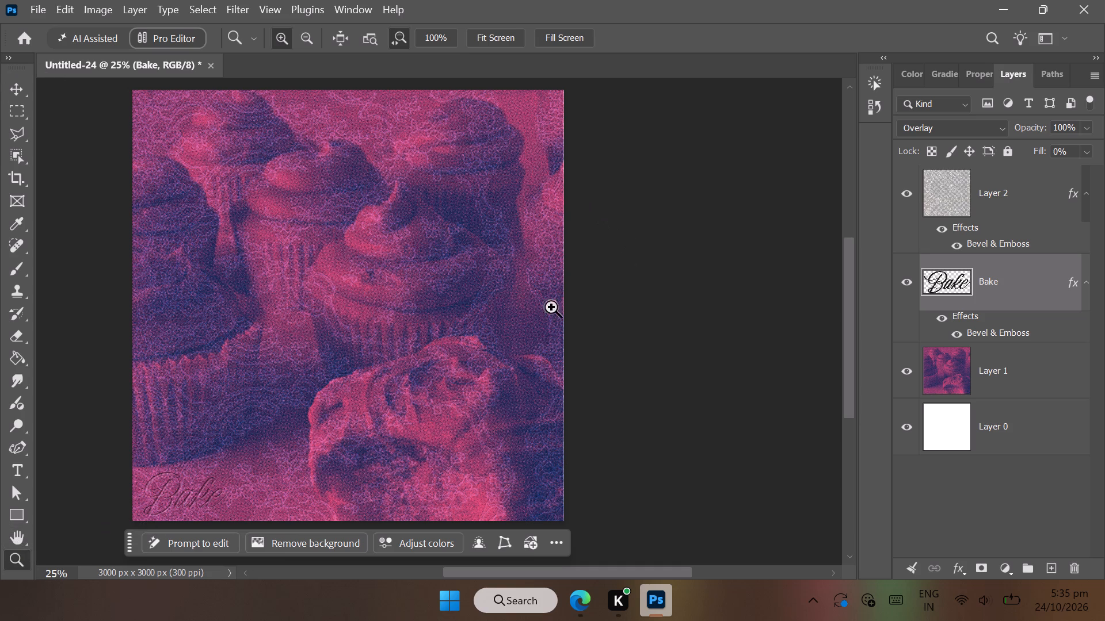
Scale all four layers together to 96.67% and centre them on the canvas, leaving an even transparent border; deselect the layers.
click(23, 99)
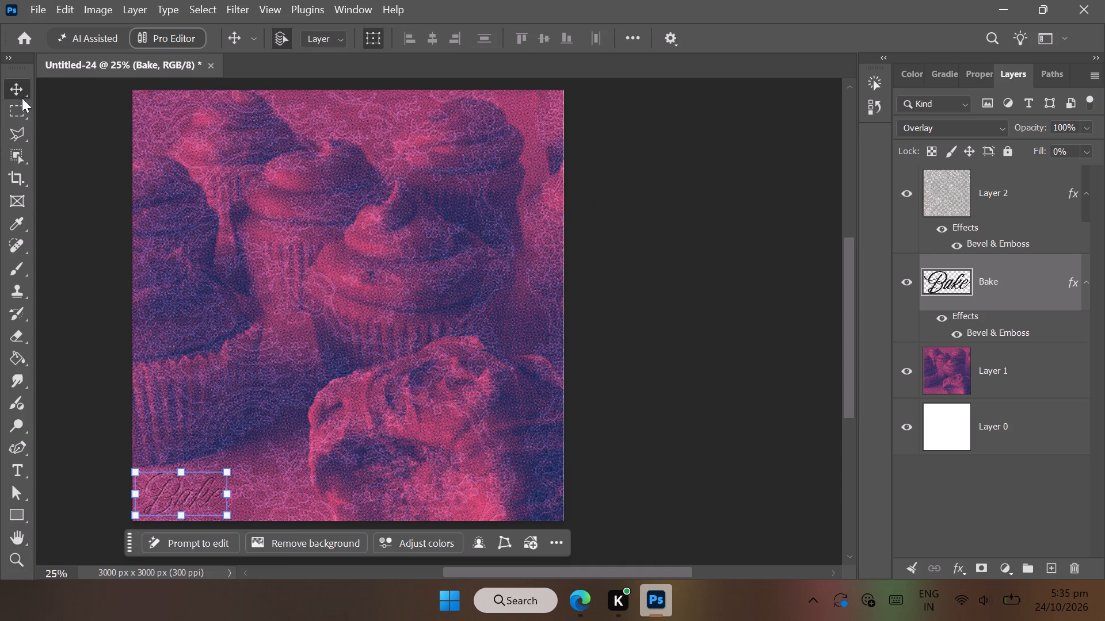
drag(73, 130, 342, 454)
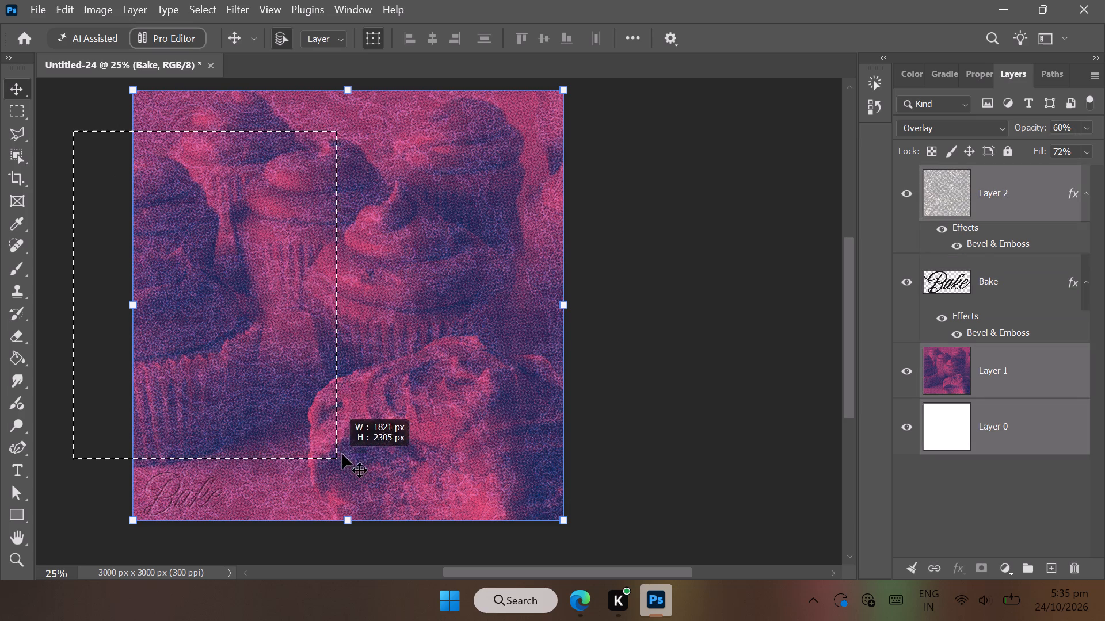
drag(342, 454, 441, 510)
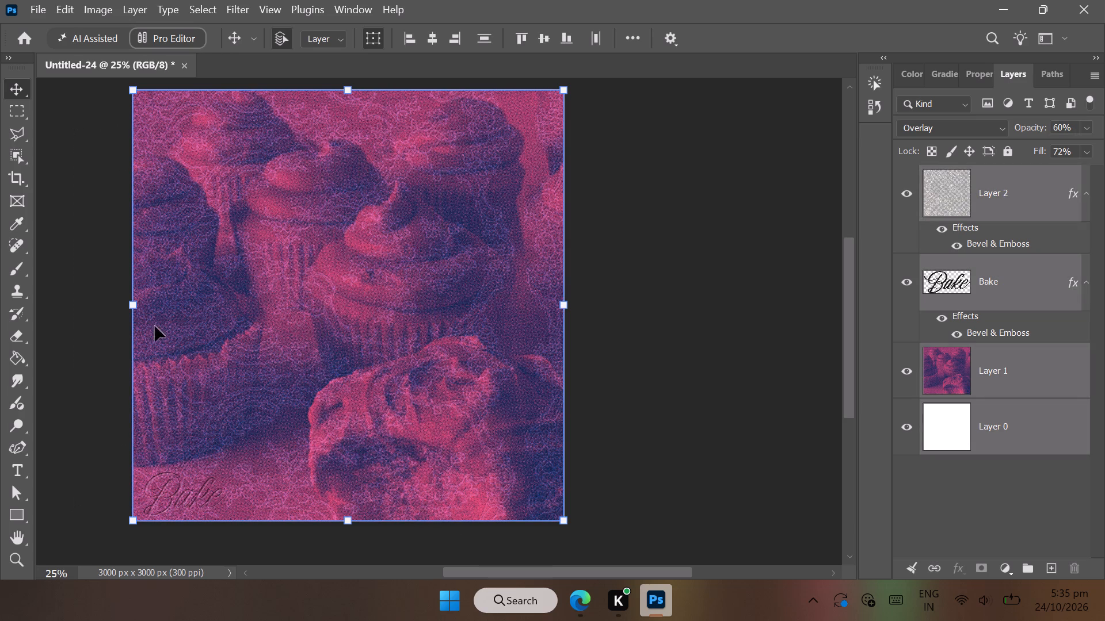
drag(134, 306, 146, 305)
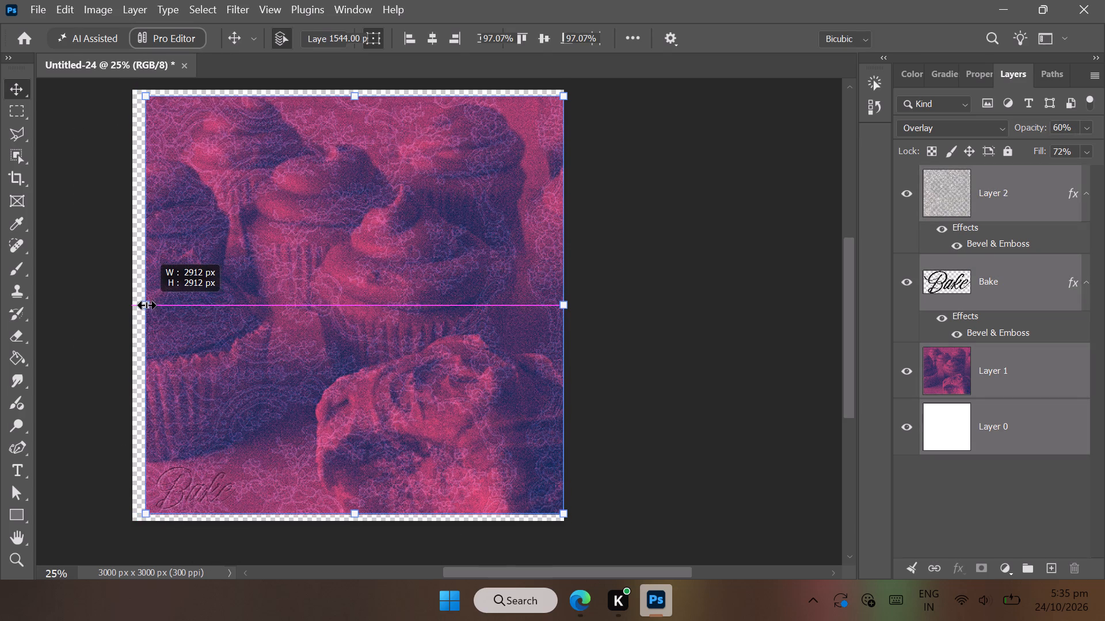
drag(146, 305, 148, 304)
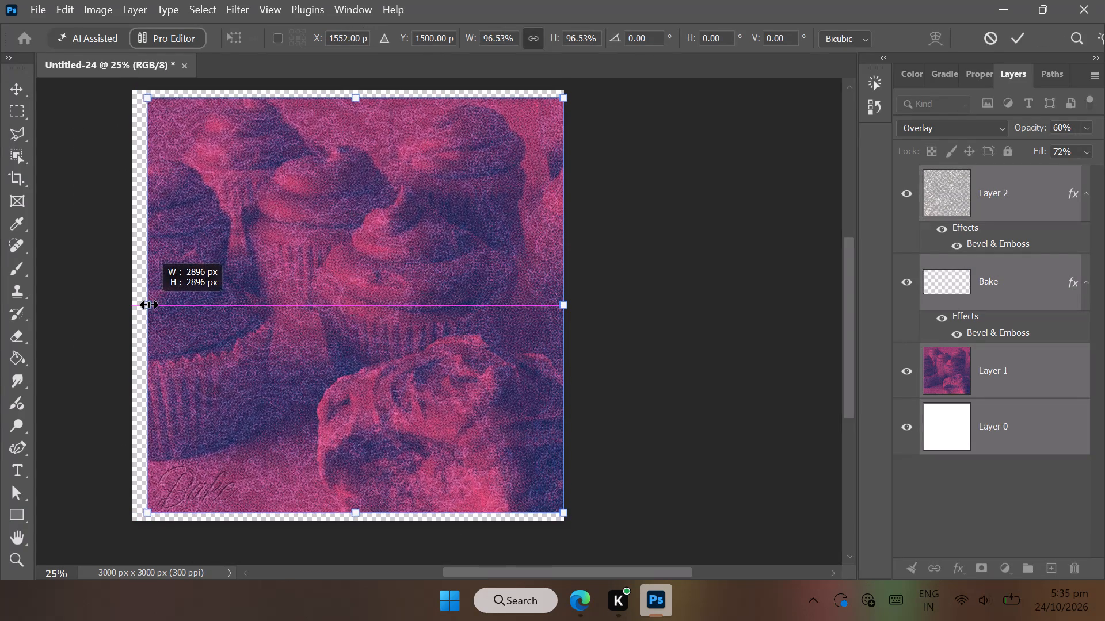
drag(148, 304, 148, 304)
drag(244, 317, 238, 316)
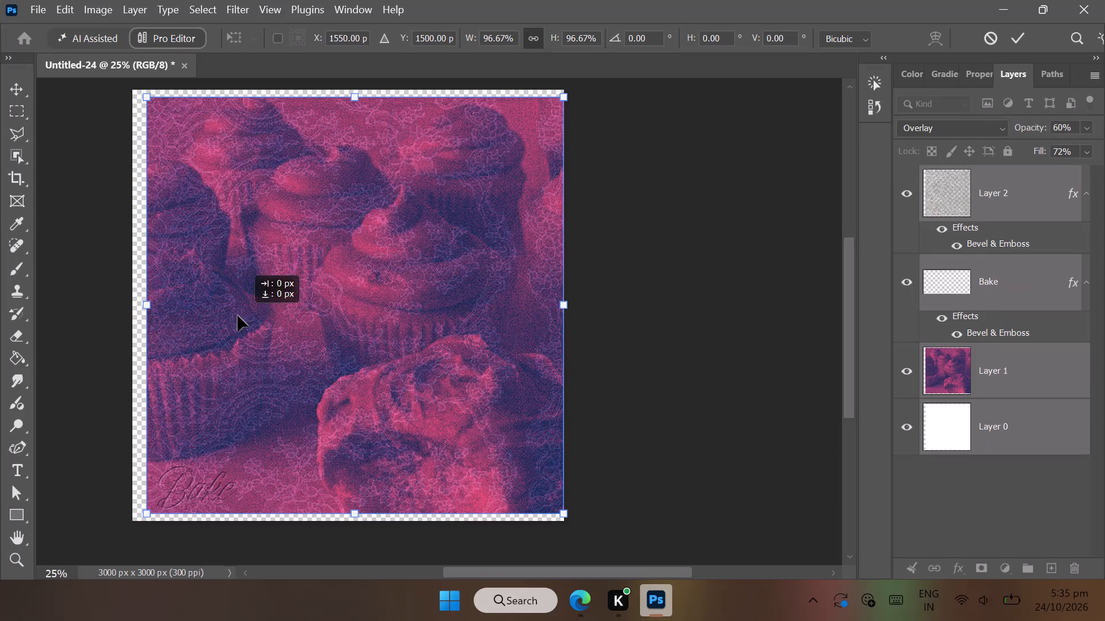
drag(238, 316, 235, 316)
click(479, 546)
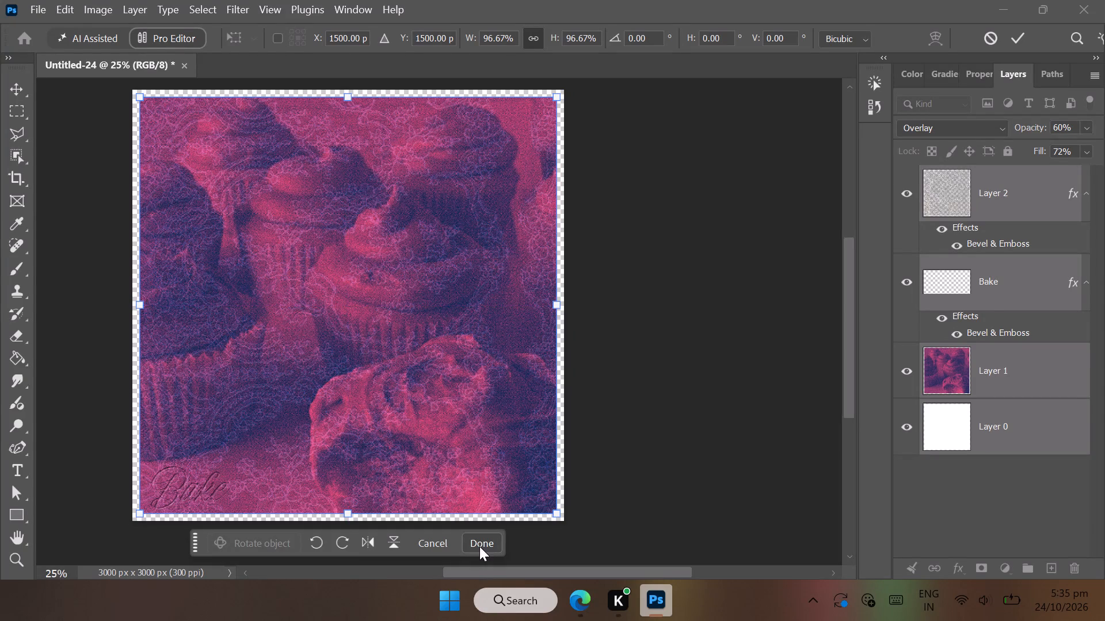
click(930, 551)
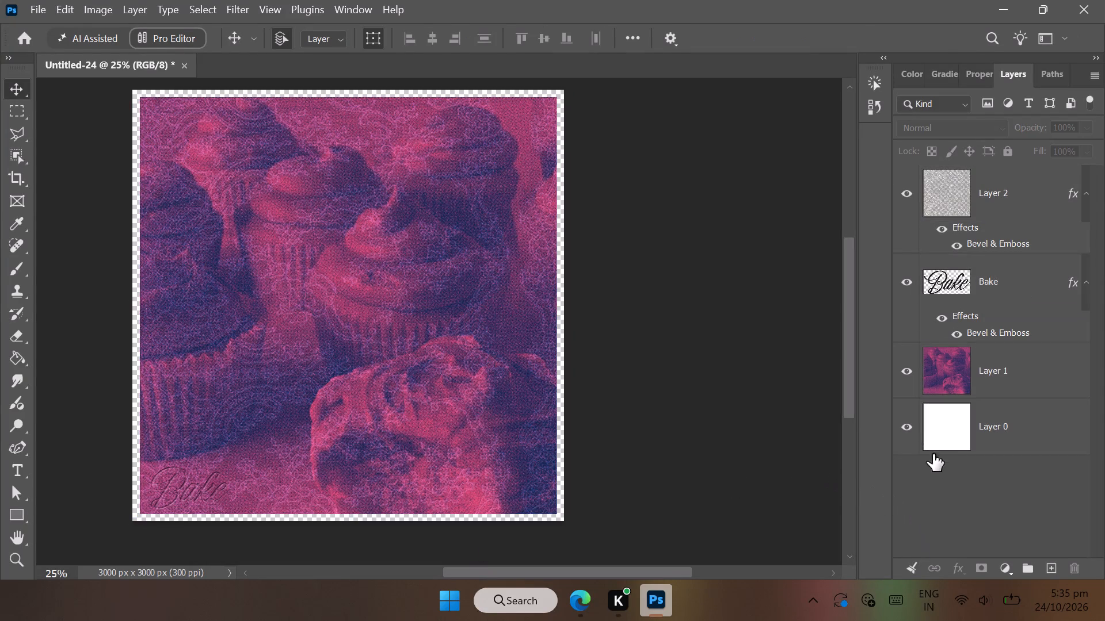
Add an outside stroke of 24 px to the cupcake photo layer, coloured navy #292b5a sampled from the photo.
double_click(942, 385)
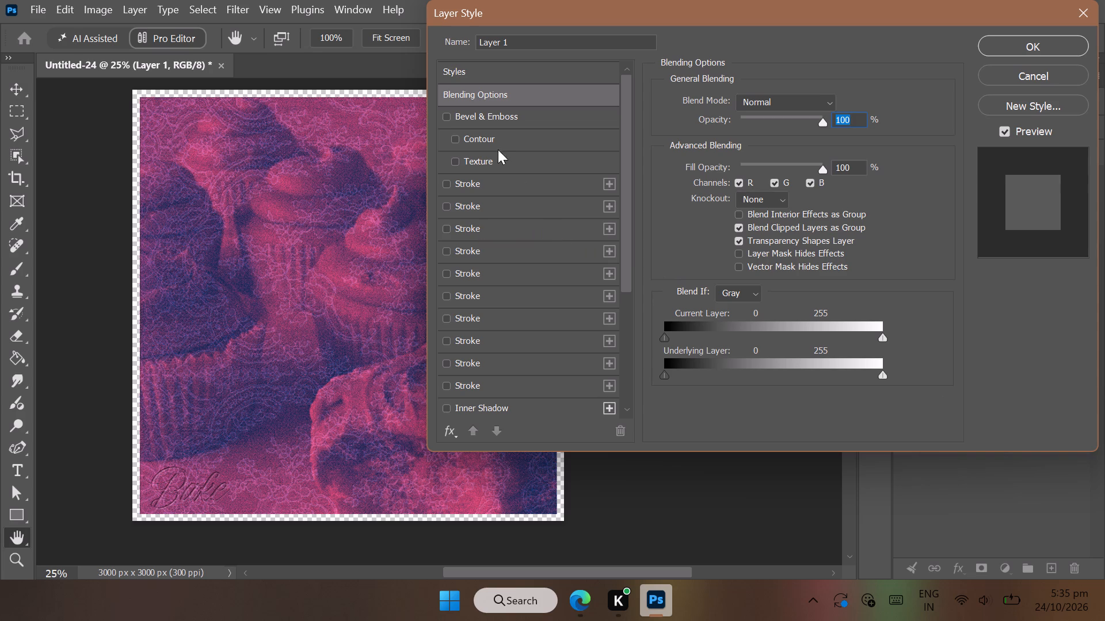
click(448, 182)
click(496, 195)
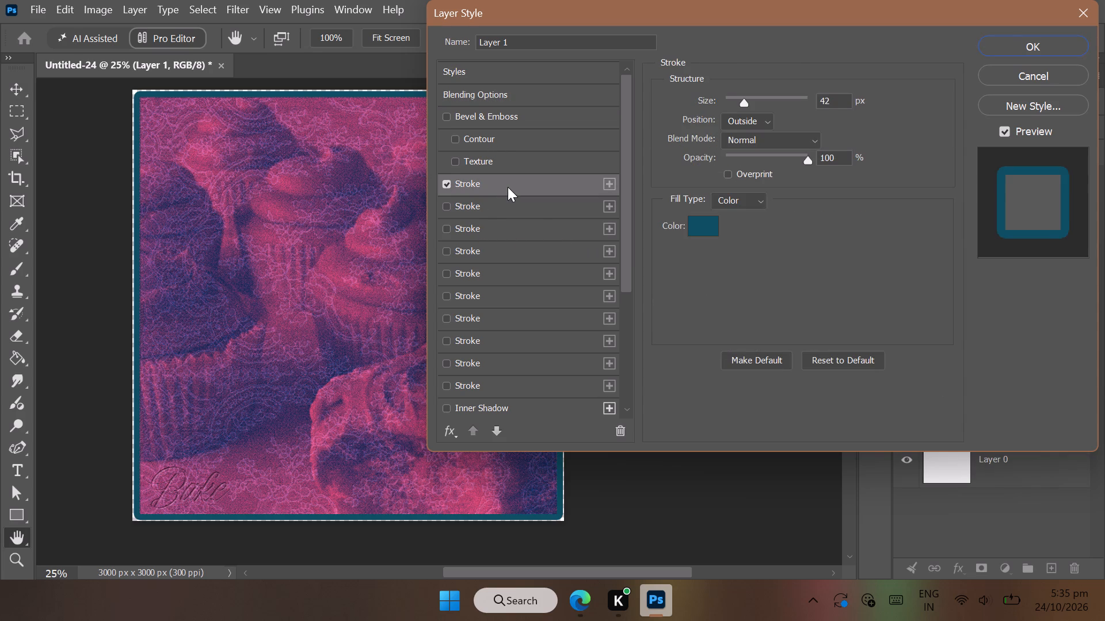
drag(745, 103, 738, 104)
click(703, 226)
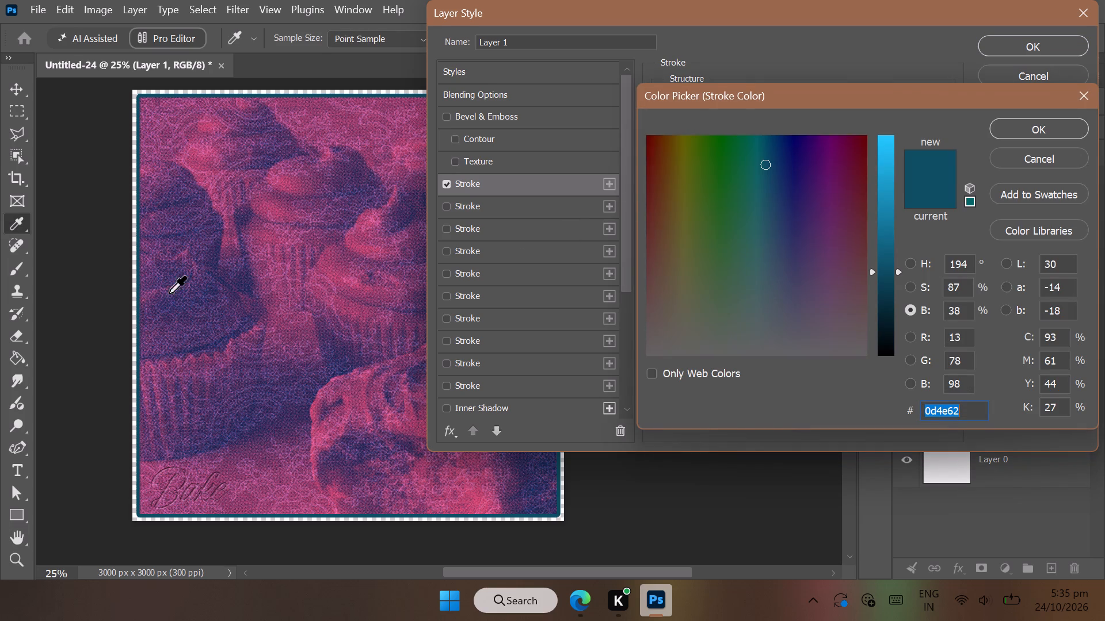
click(222, 342)
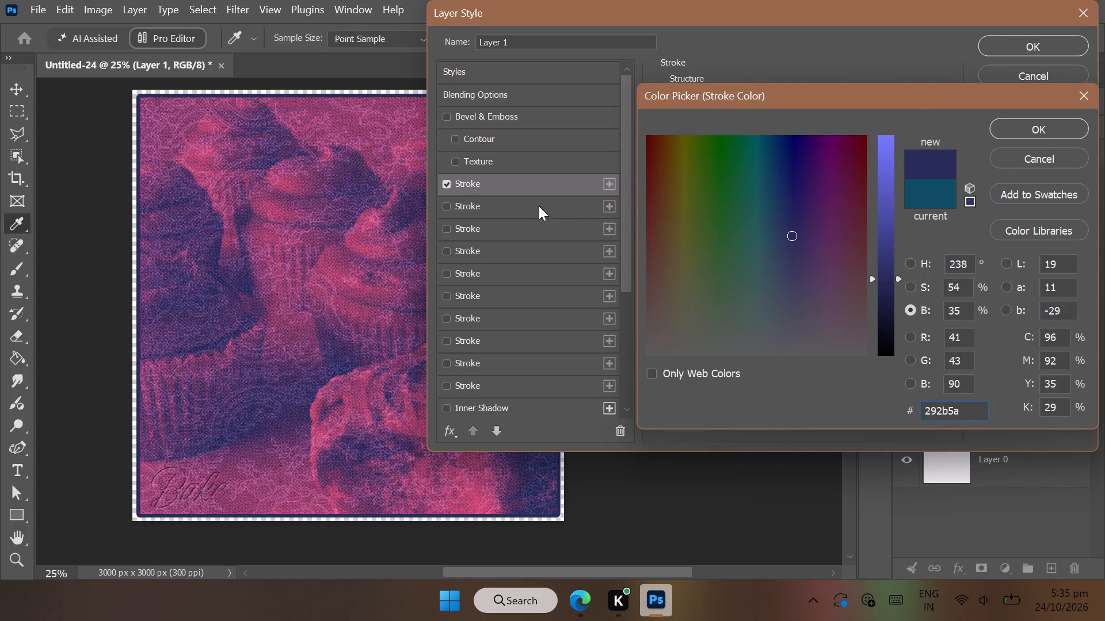
click(1004, 140)
click(1005, 135)
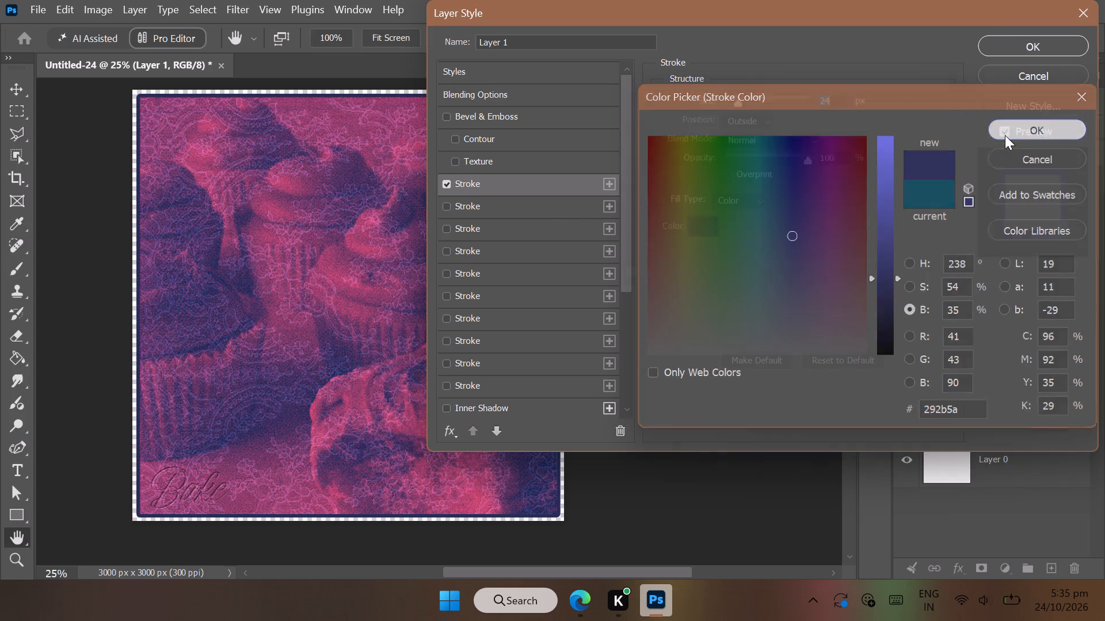
click(1046, 43)
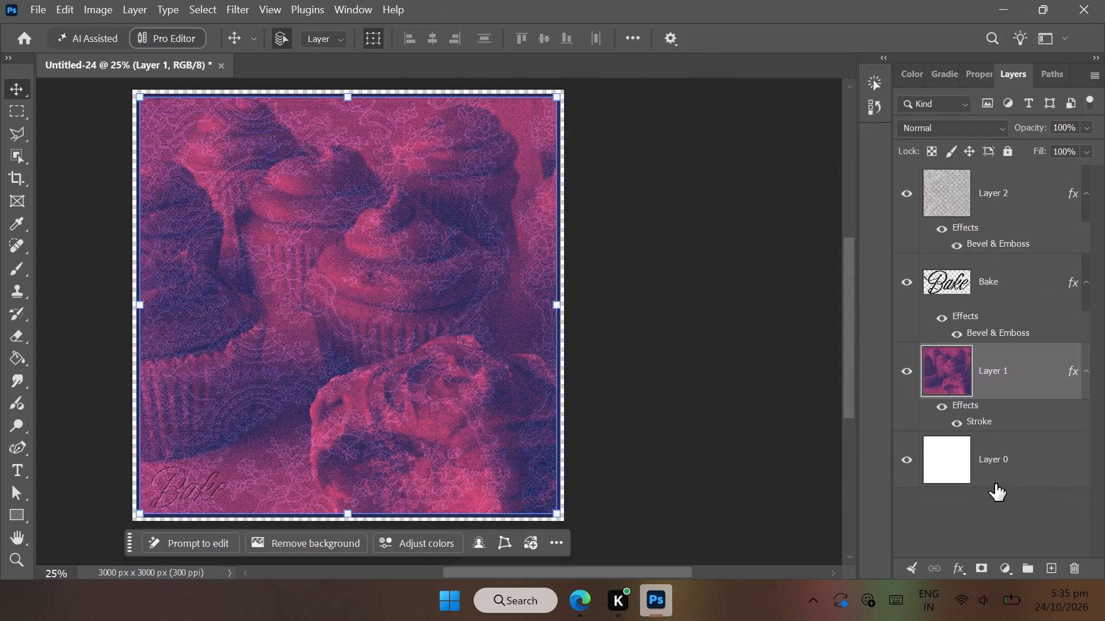
Enlarge the white Layer 0 on both sides until it covers the whole canvas behind the photo, and deselect it.
click(990, 473)
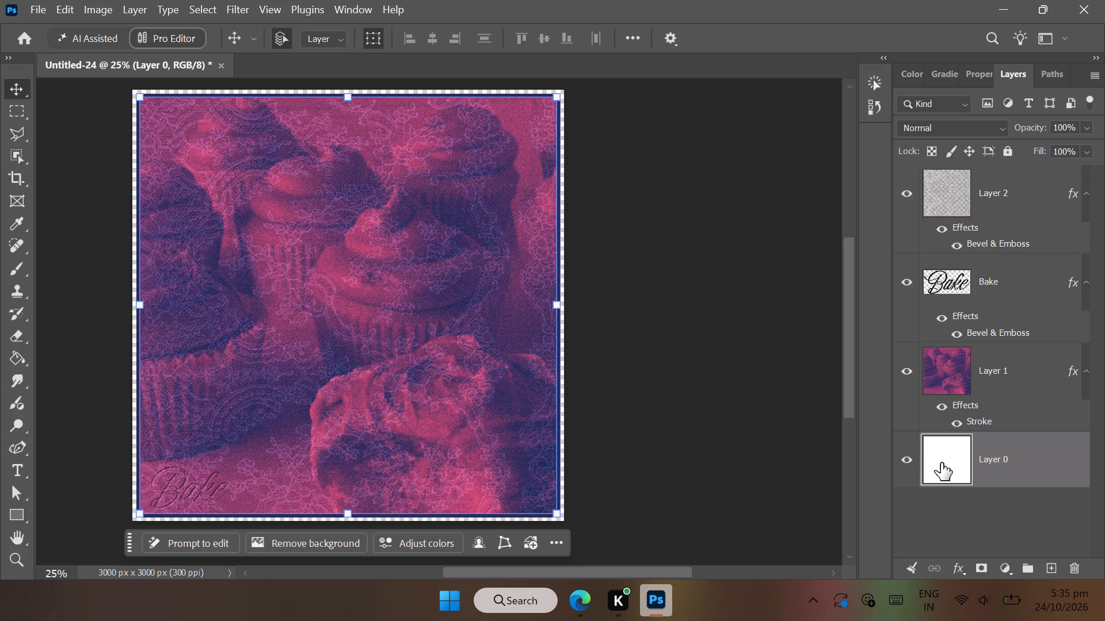
click(941, 463)
drag(557, 310, 569, 310)
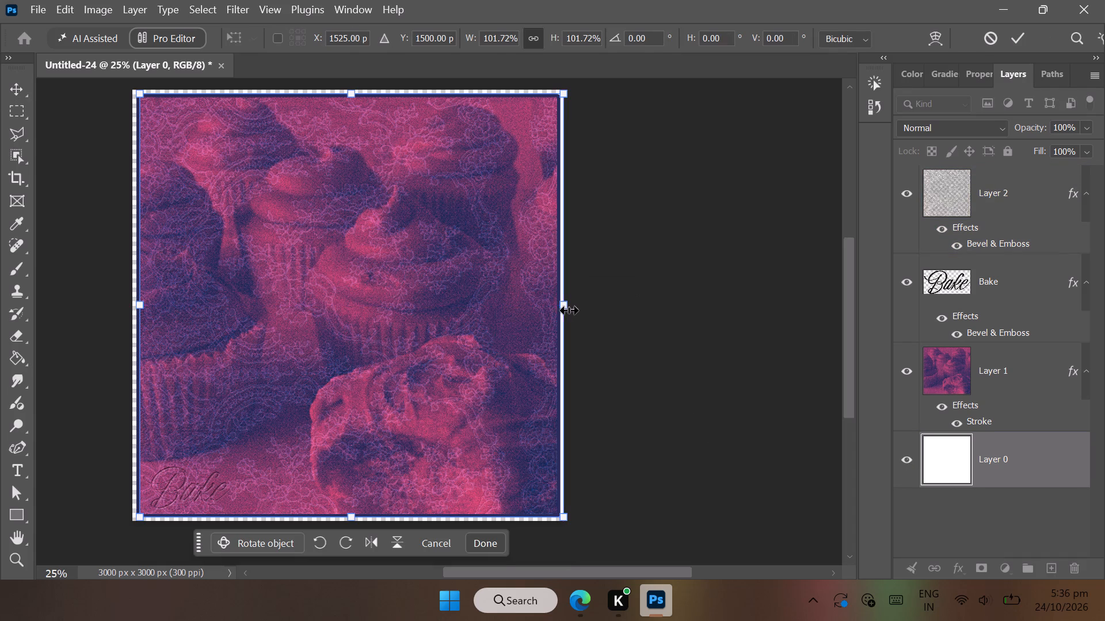
drag(137, 308, 126, 308)
click(1003, 533)
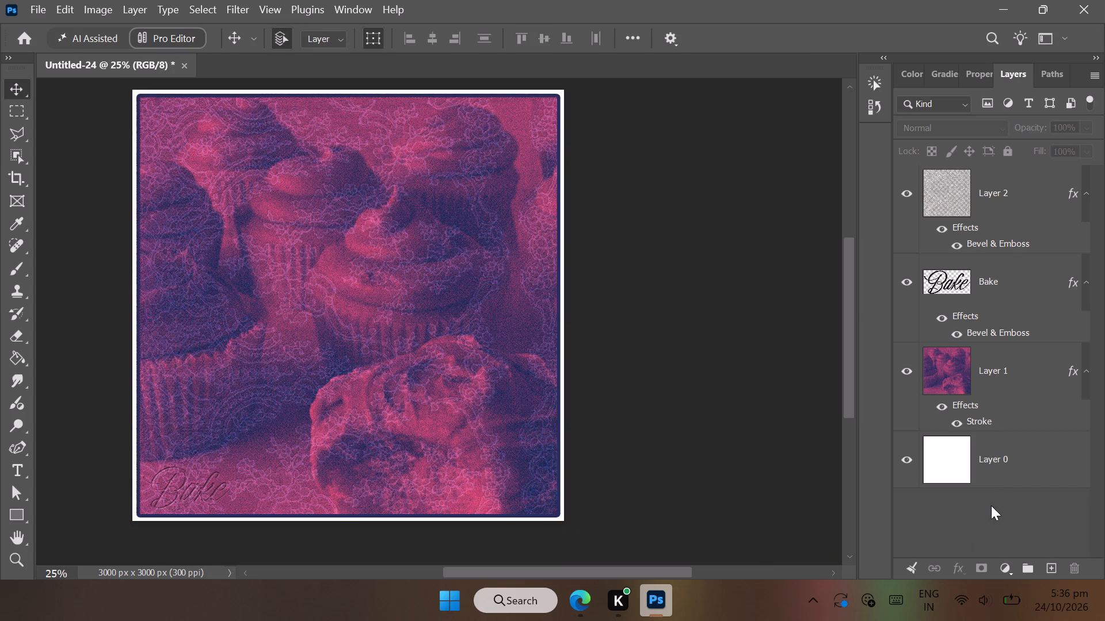
Sample a bright pink from the central cupcake's frosting and fill Layer 0 with it using the Paint Bucket.
click(22, 360)
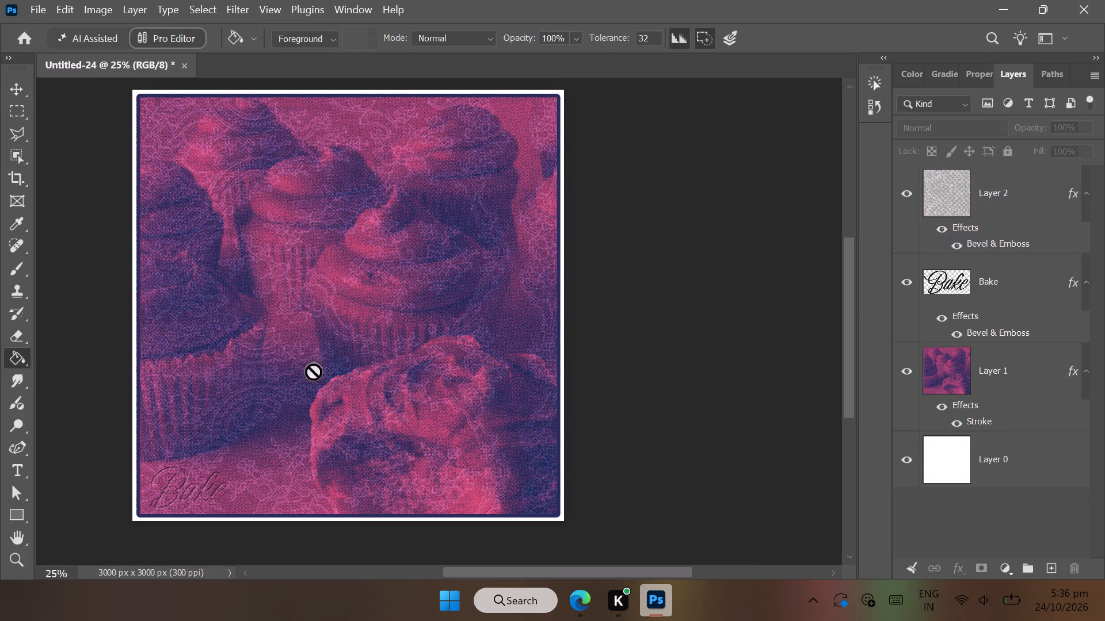
click(17, 224)
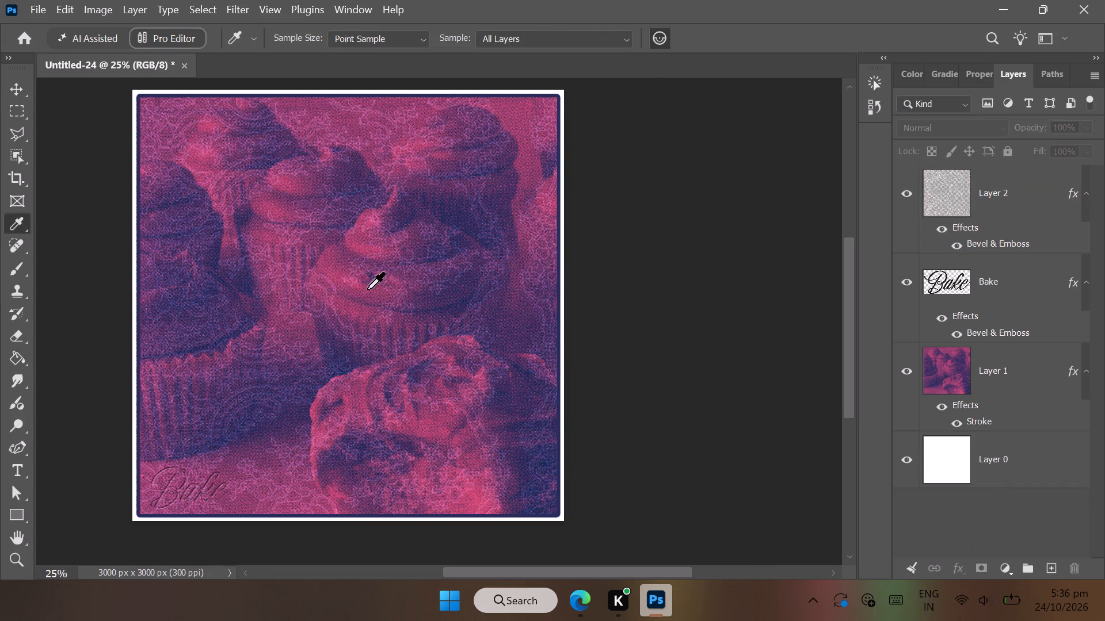
click(360, 286)
click(7, 353)
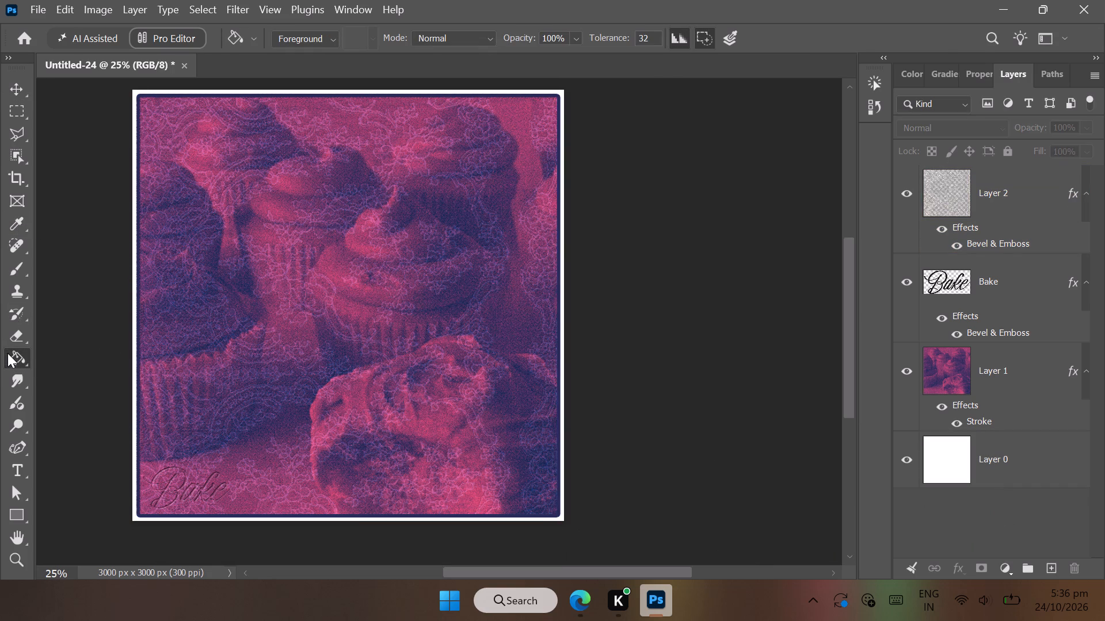
click(337, 359)
click(570, 240)
click(936, 476)
click(265, 360)
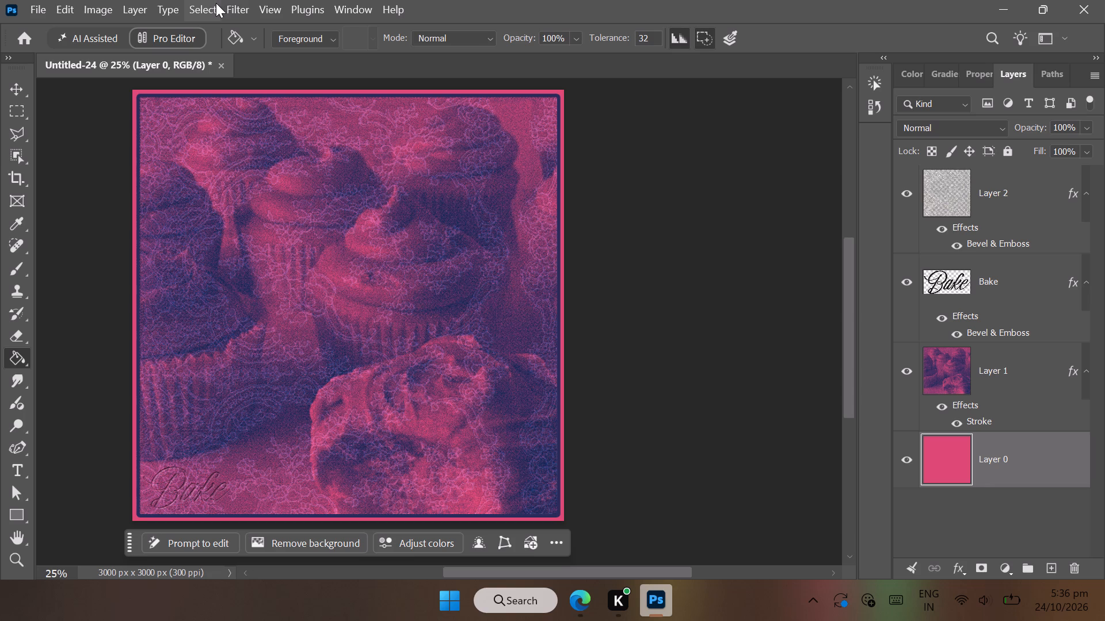
Reapply the last-used Add Noise filter to the pink Layer 0.
click(233, 6)
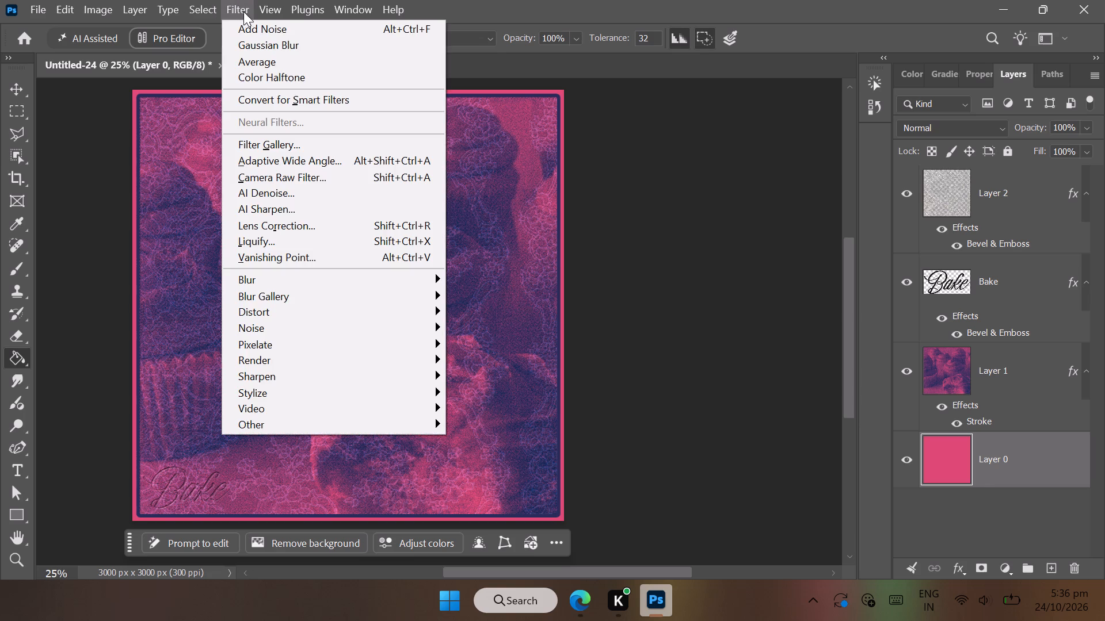
click(237, 32)
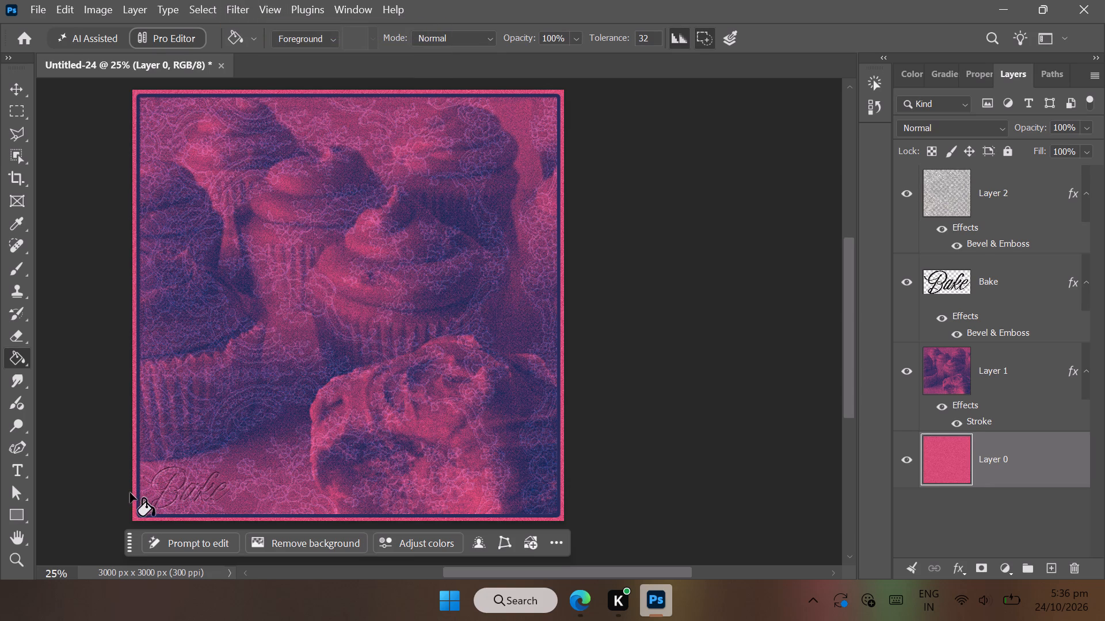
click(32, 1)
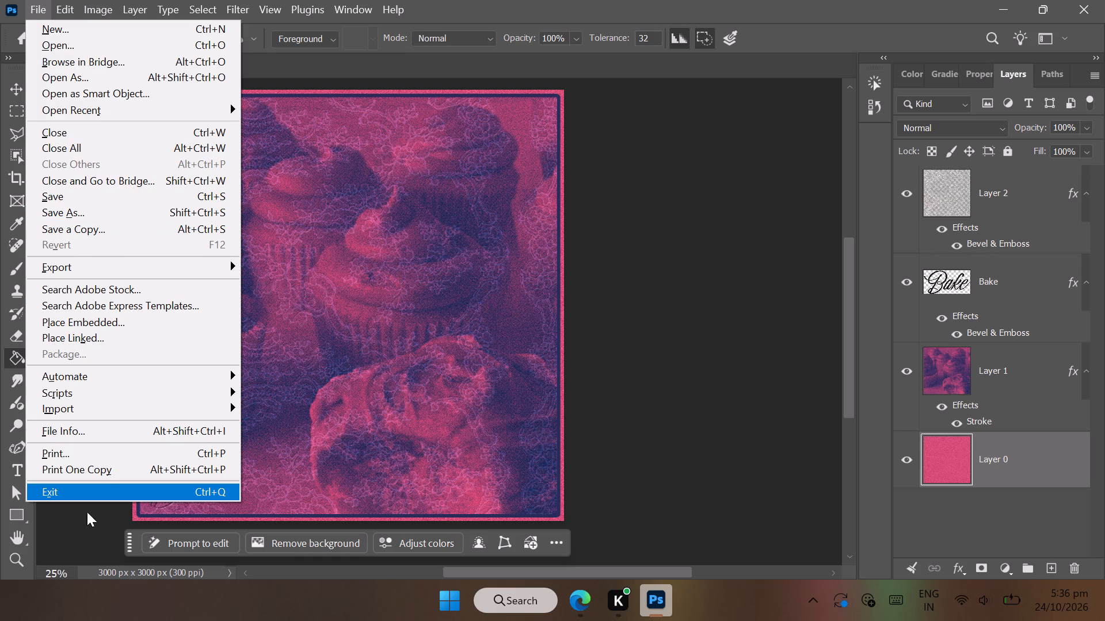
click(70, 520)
Switch to File Explorer and open 040.jpg from the Grunge Textures folder inside the desktop's textures folder.
click(453, 591)
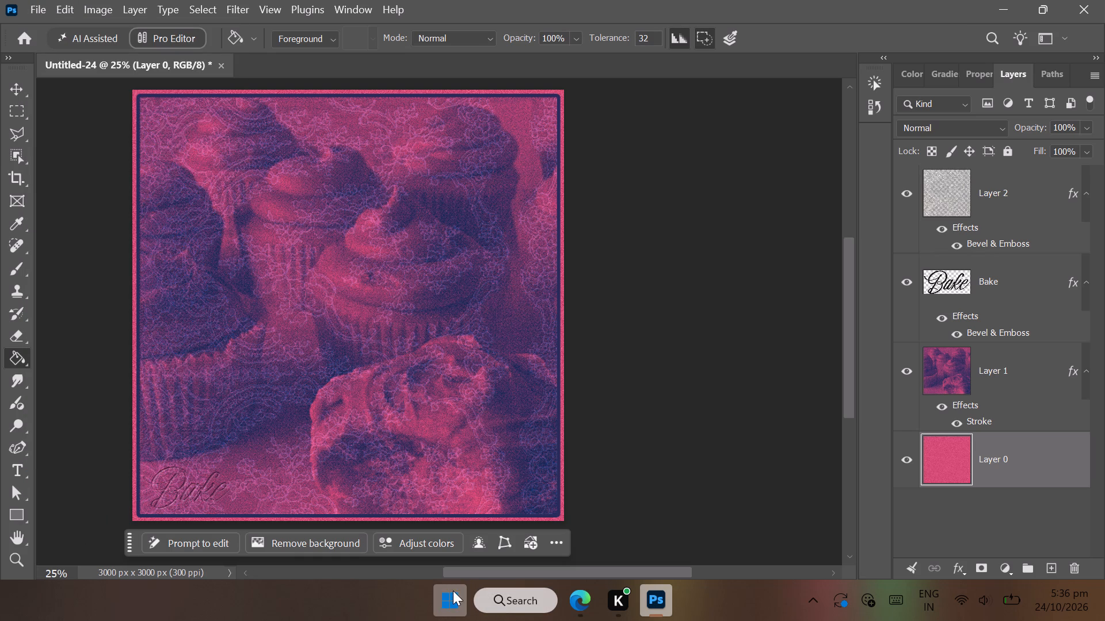
click(422, 183)
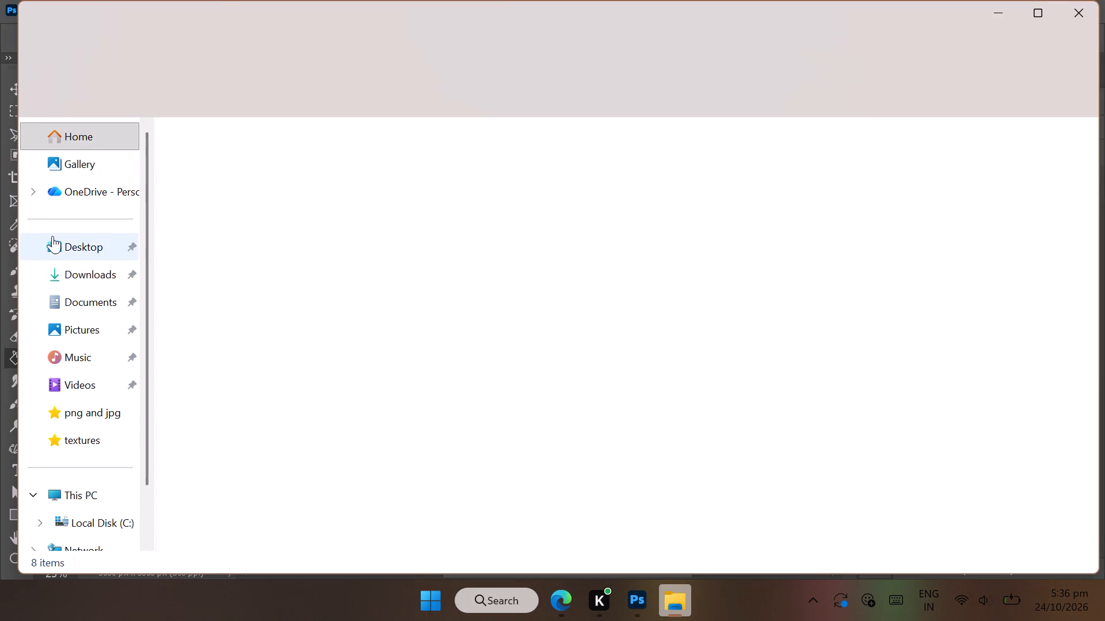
click(61, 247)
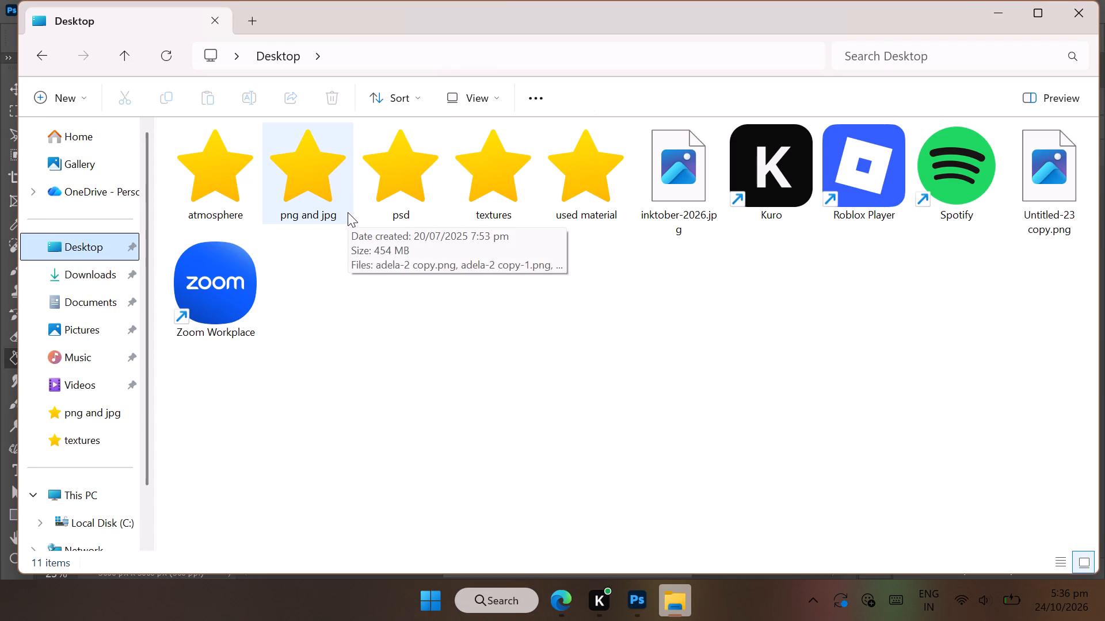
double_click(490, 163)
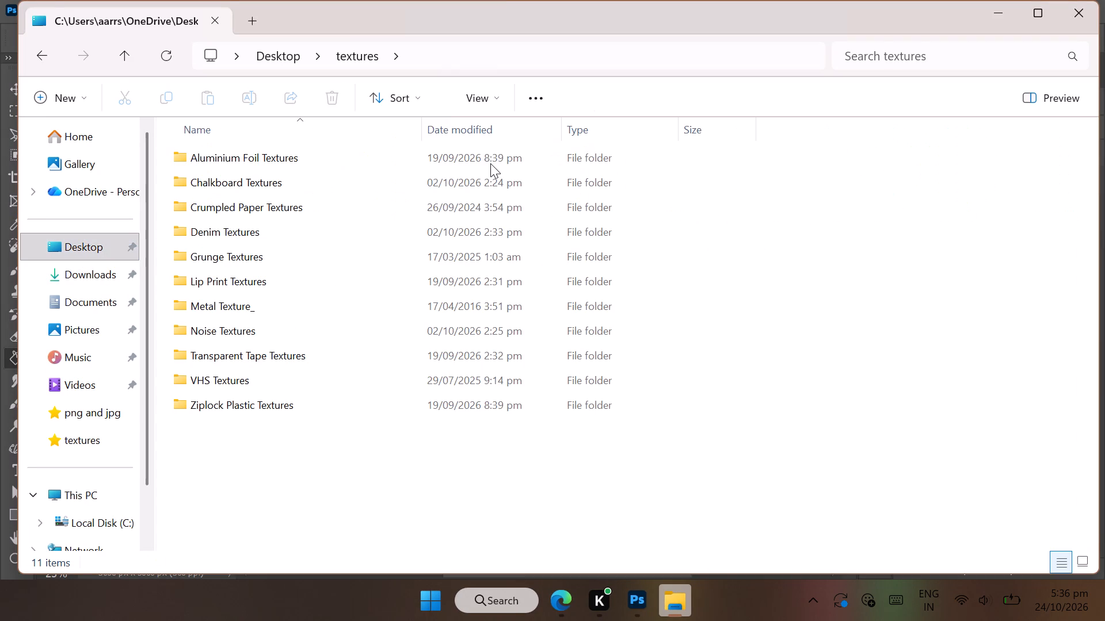
double_click(345, 260)
scroll(345, 260, down, 1)
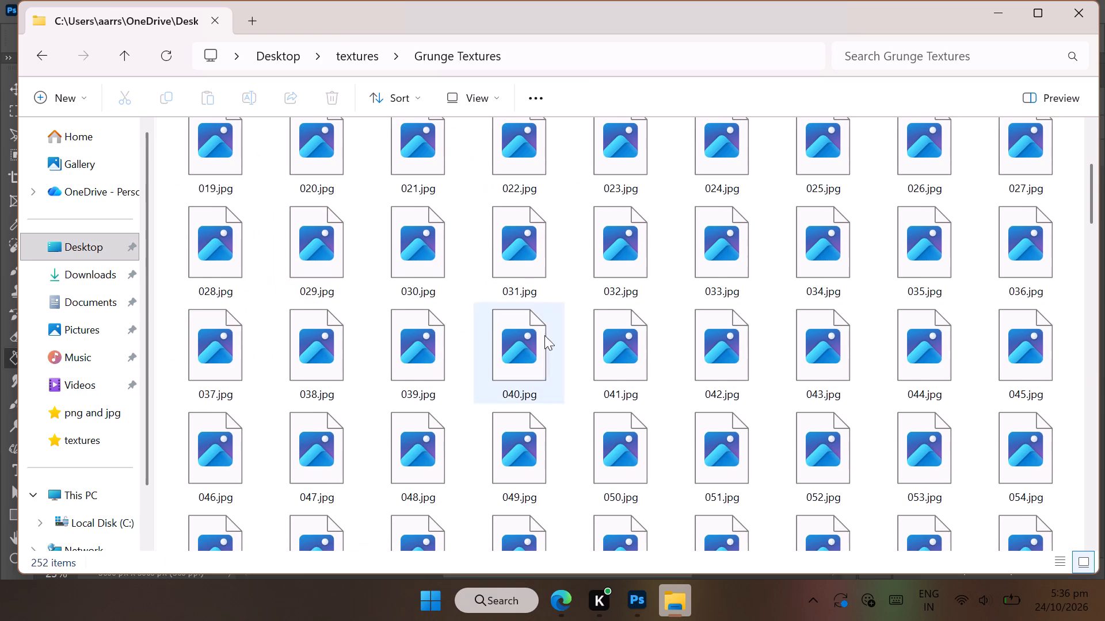
double_click(514, 352)
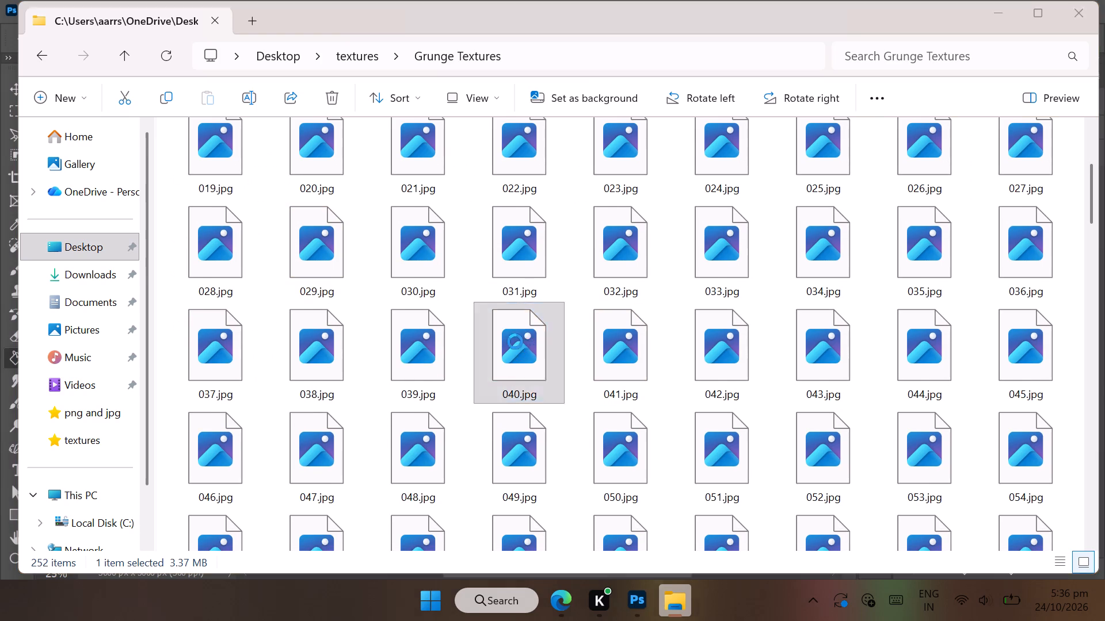
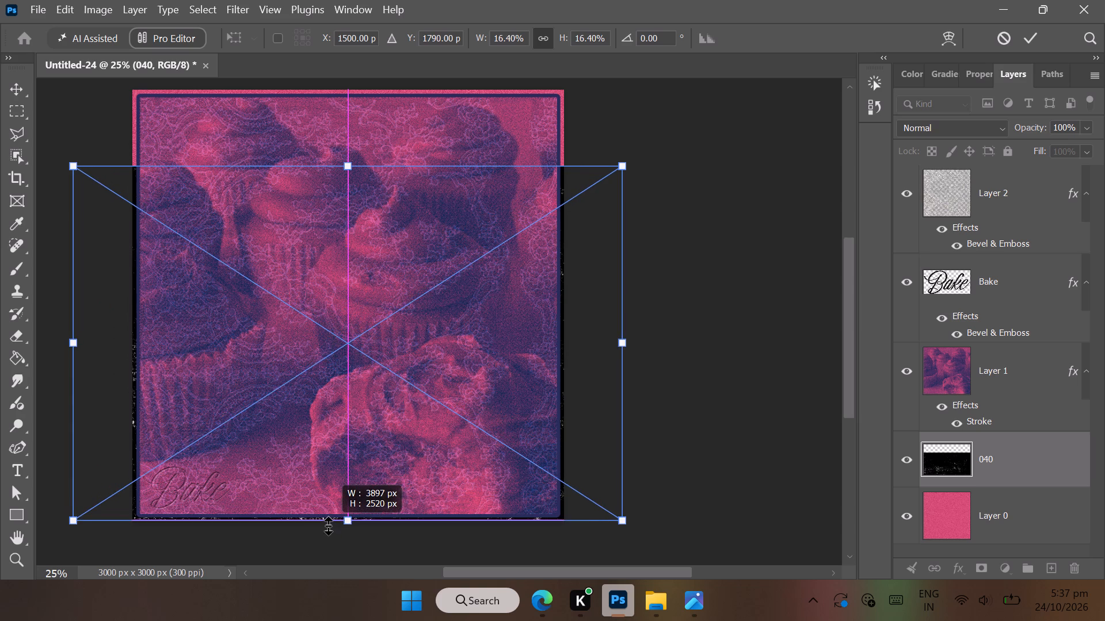
Scale the placed 040 grunge texture to about 19.9% so it covers the whole canvas height.
drag(328, 526, 327, 526)
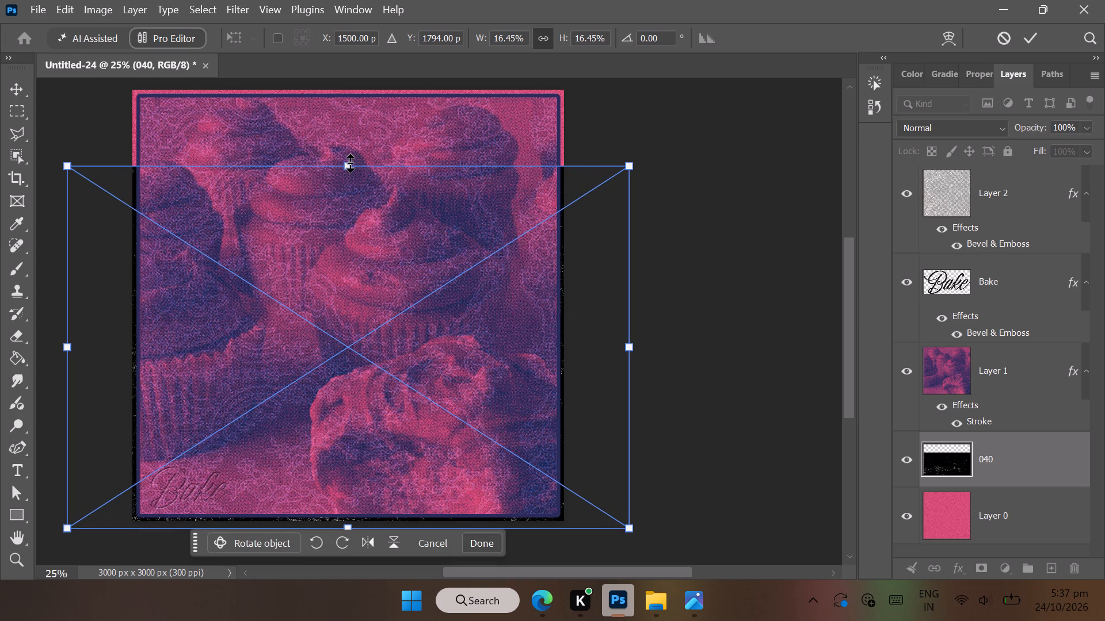
drag(350, 163, 362, 85)
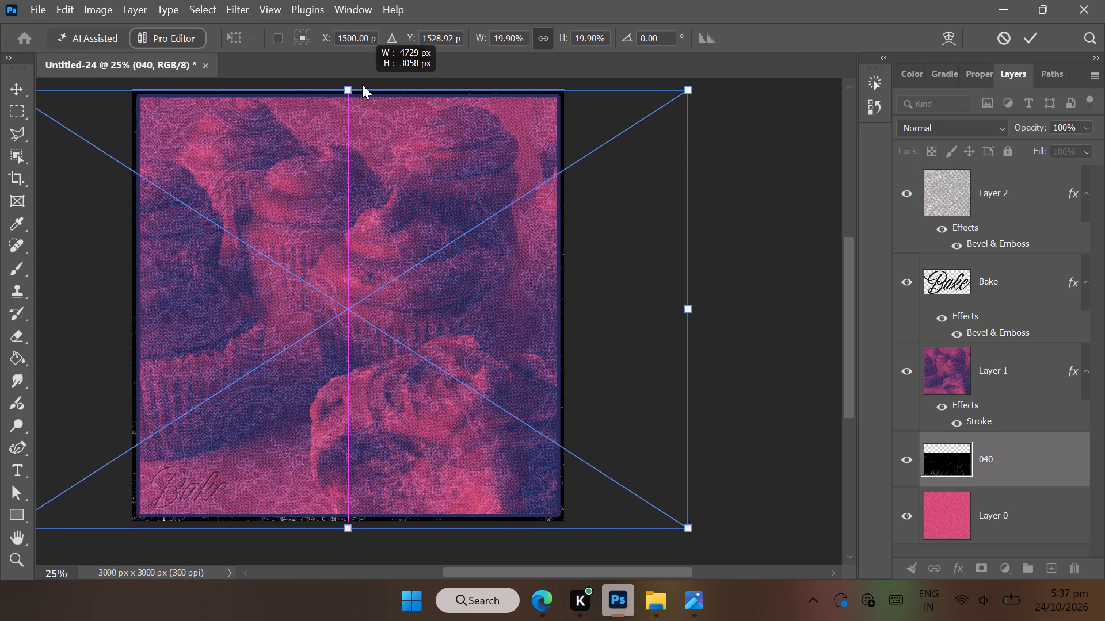
drag(362, 85, 363, 84)
click(474, 542)
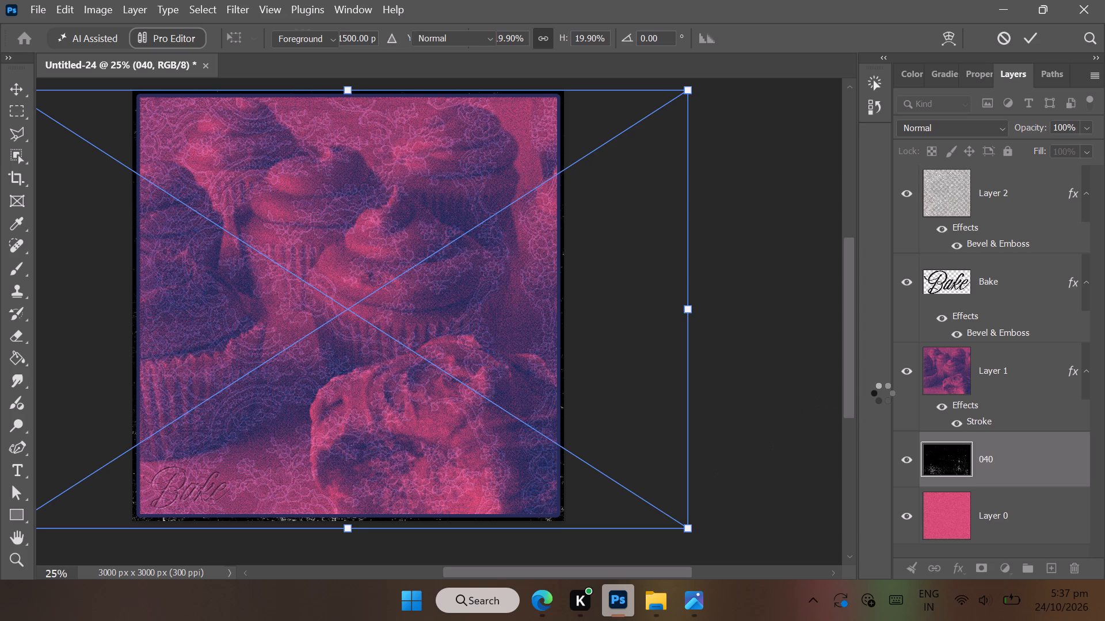
Move the 040 texture layer directly above Layer 1 and clip it to Layer 1.
drag(1051, 462, 1032, 362)
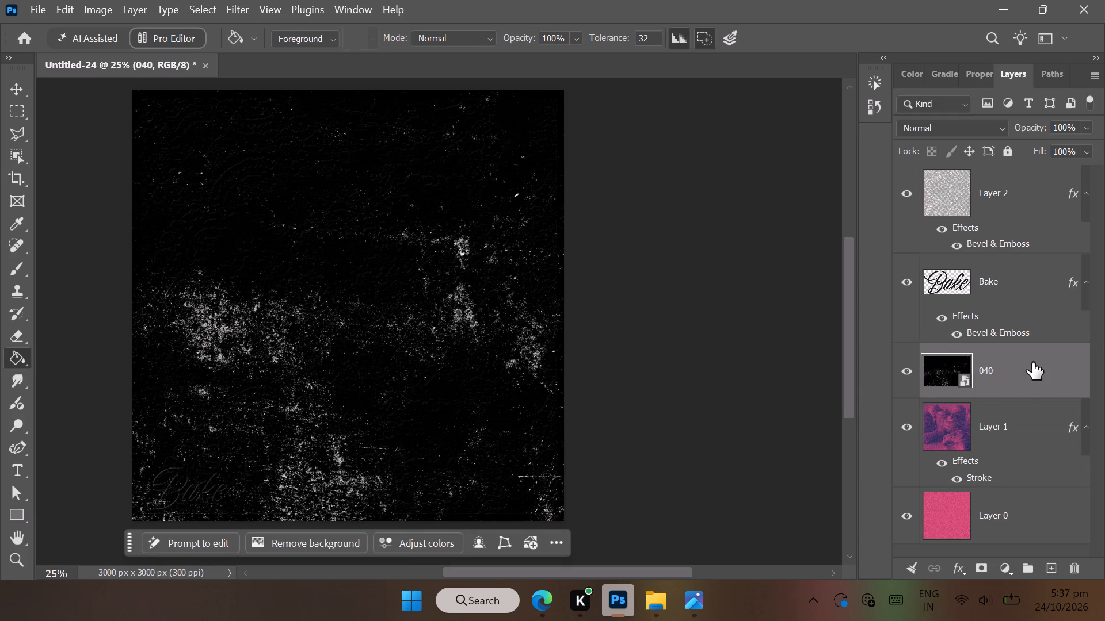
right_click(1031, 369)
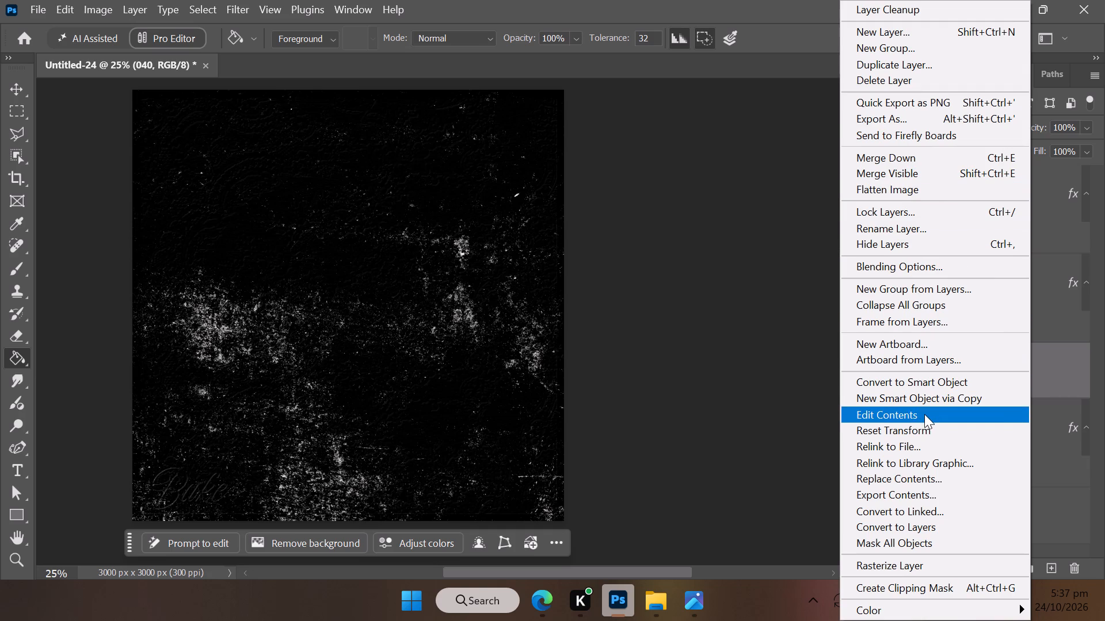
click(902, 578)
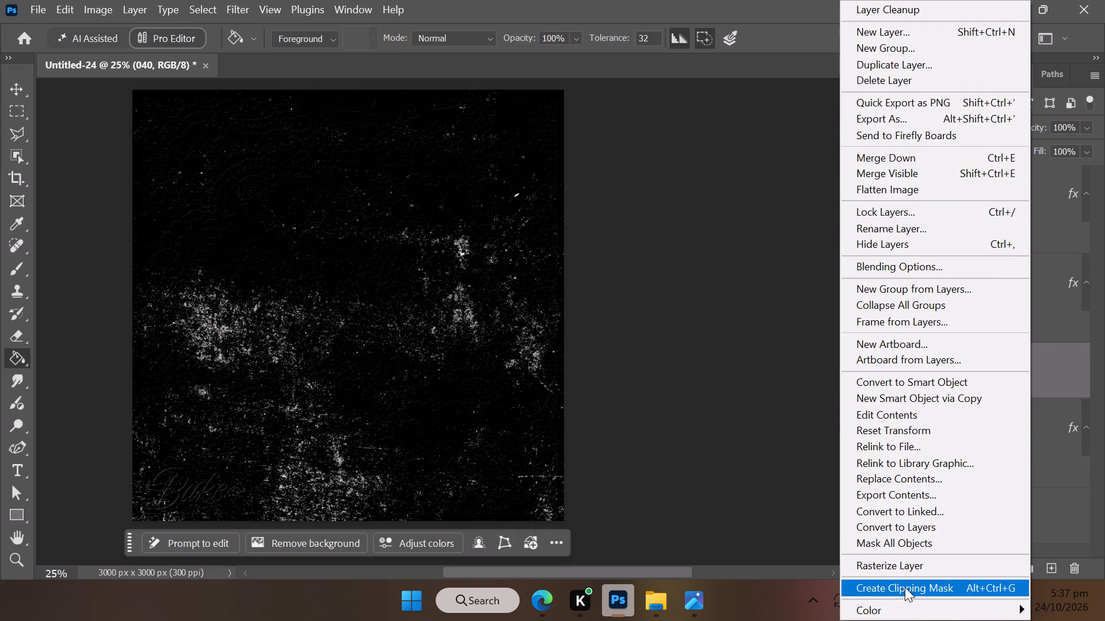
click(905, 589)
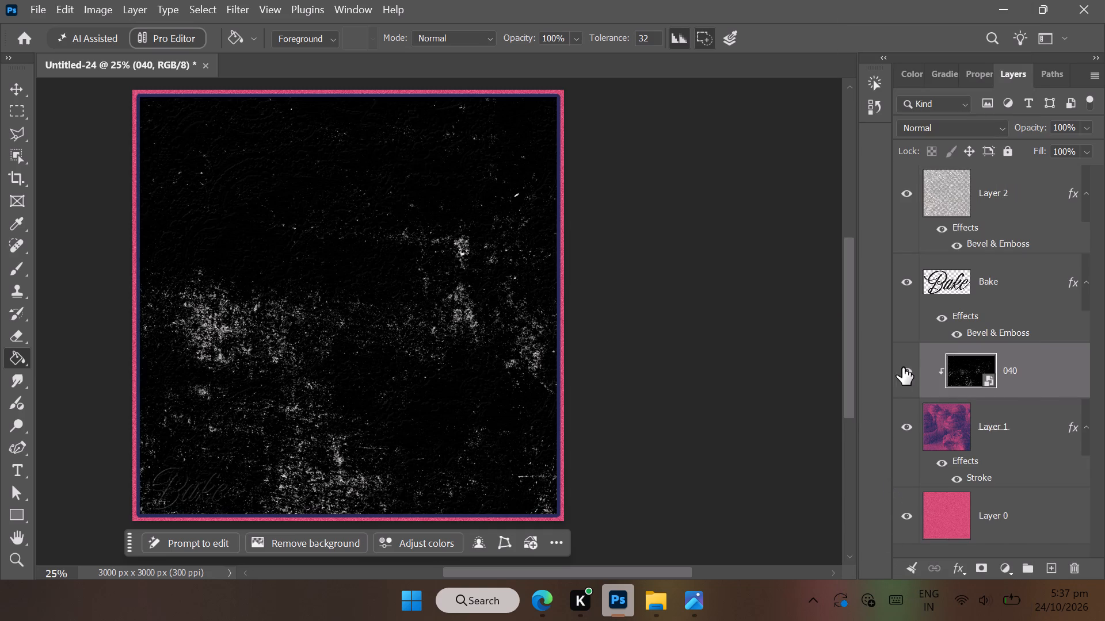
Remove the black from the rasterized 040 texture using a Color Range selection, leaving only the light specks, and deselect.
click(234, 8)
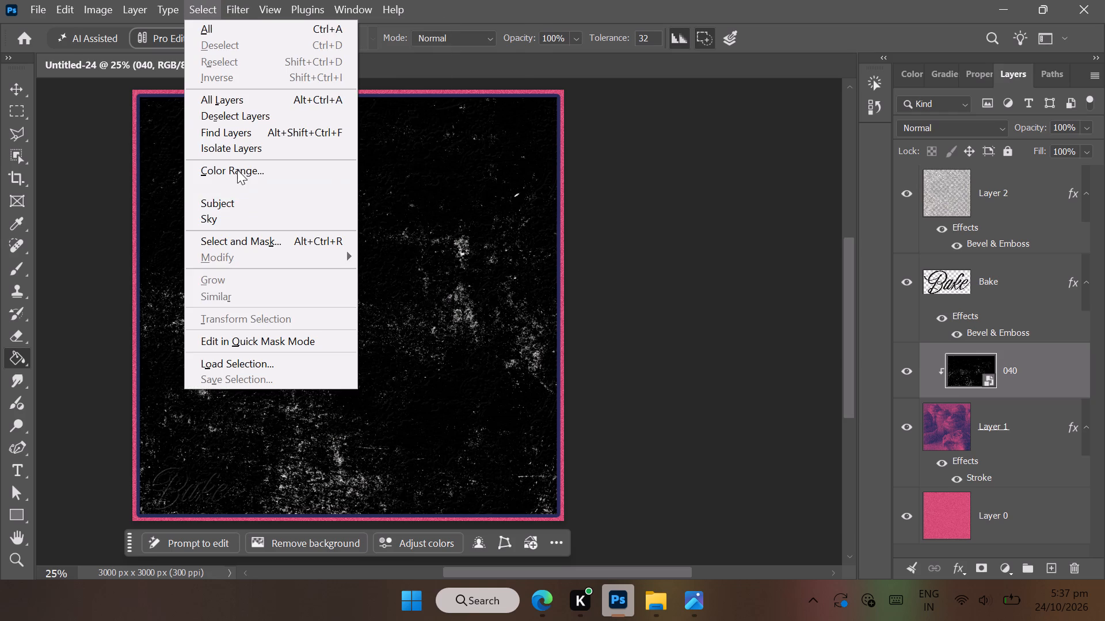
click(238, 168)
click(354, 250)
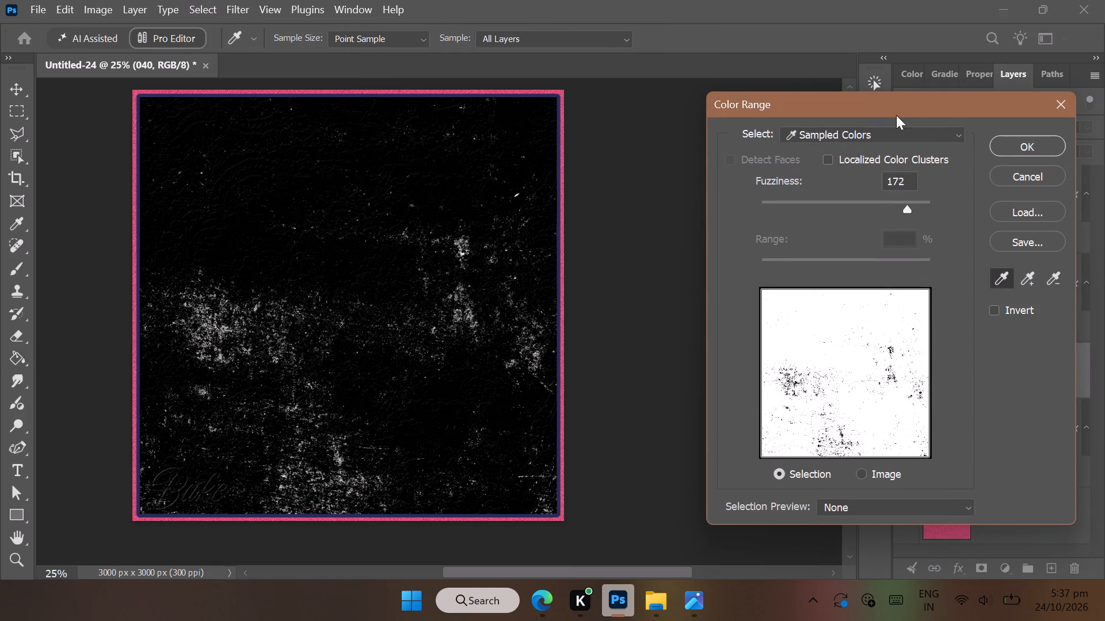
click(1048, 152)
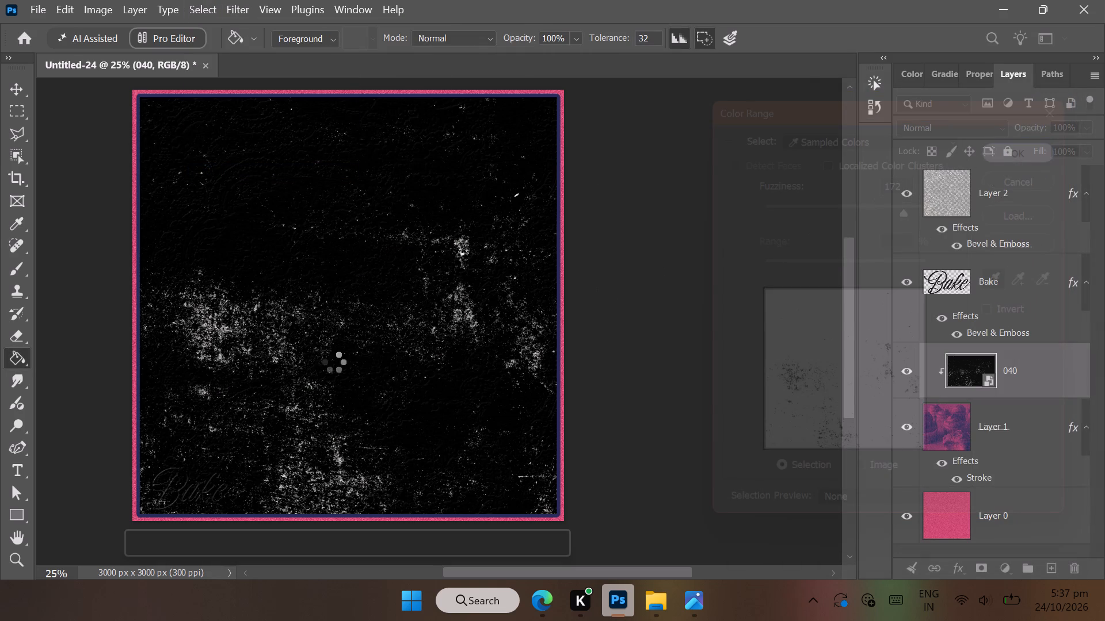
right_click(1034, 388)
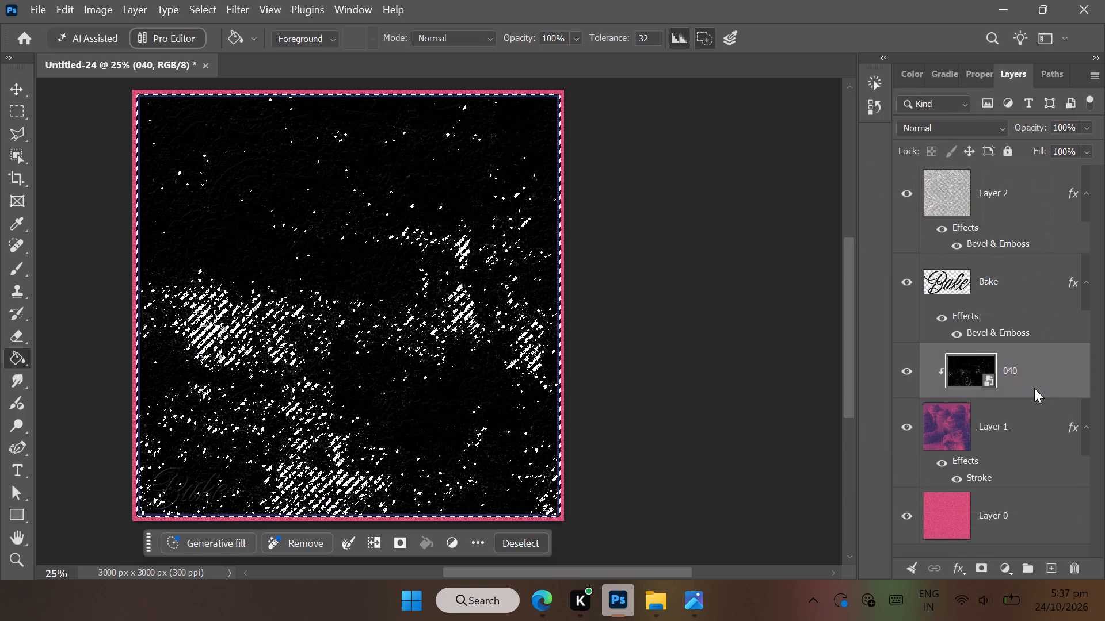
click(938, 566)
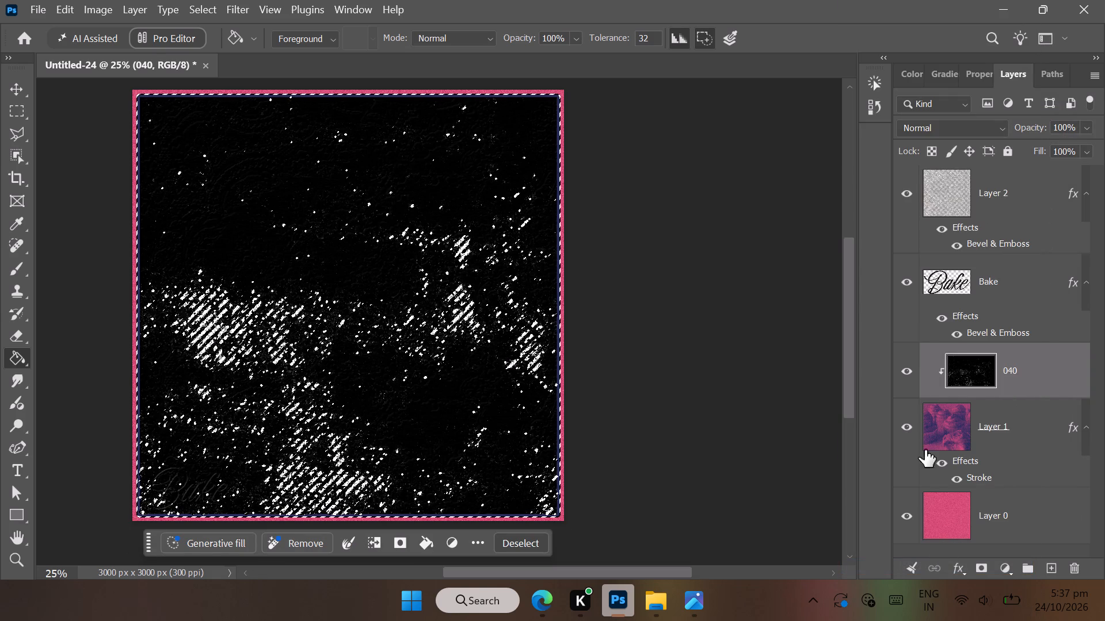
key(Delete)
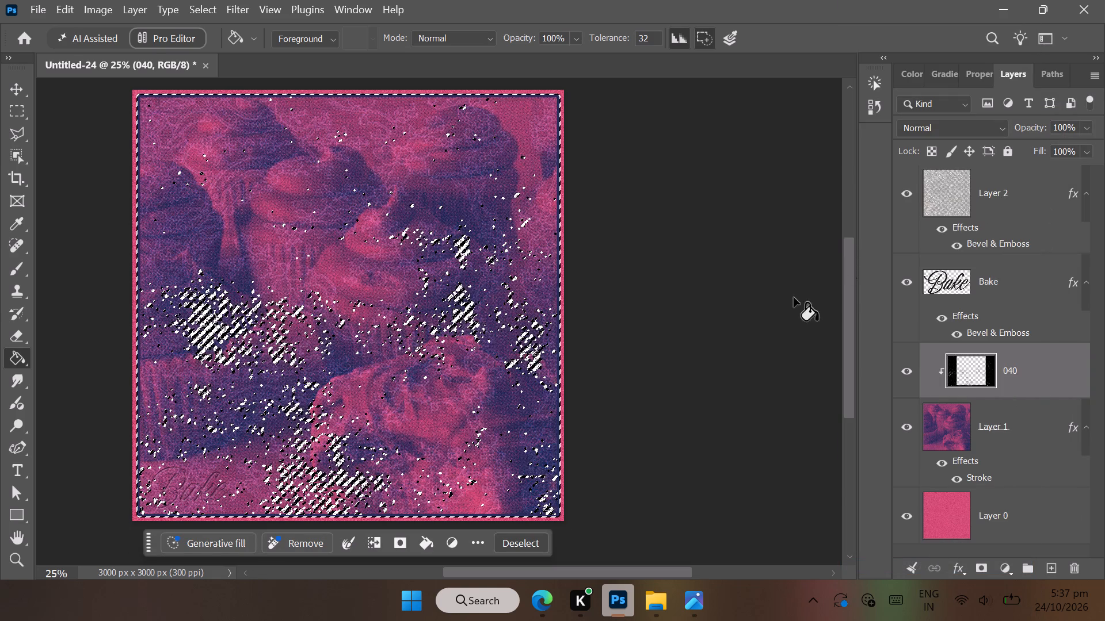
click(529, 547)
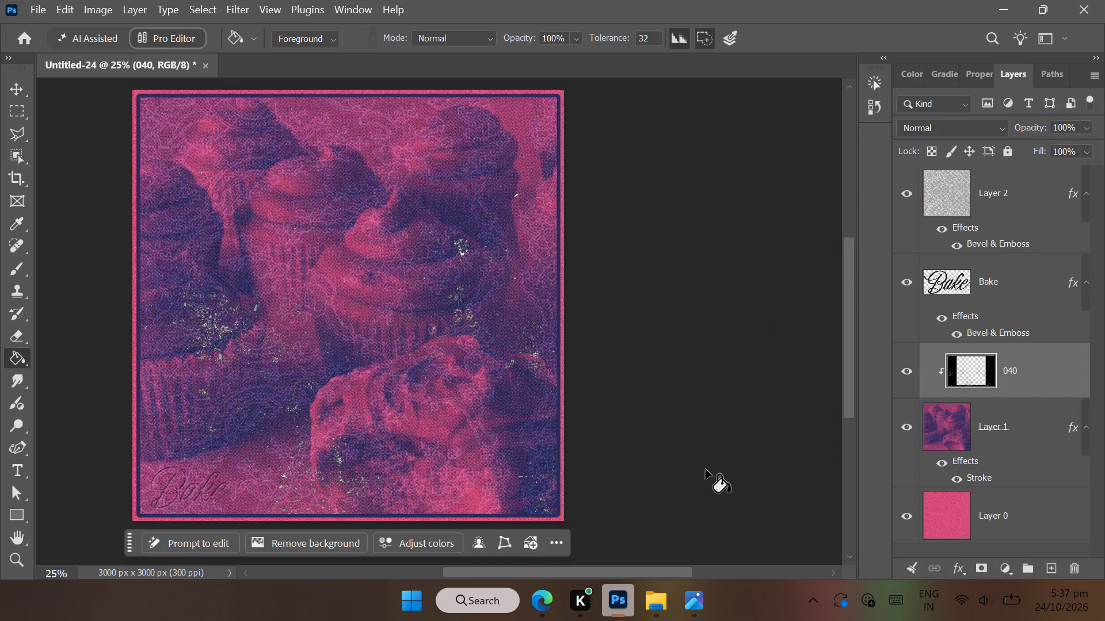
Set the 040 texture layer's blend mode to Color Dodge.
click(907, 126)
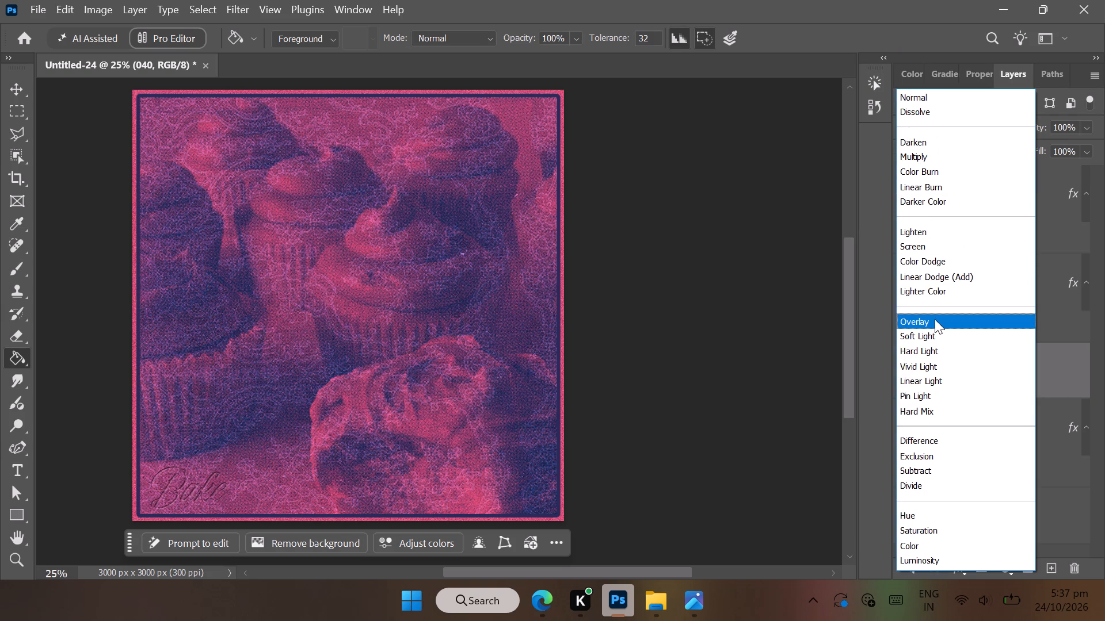
click(945, 255)
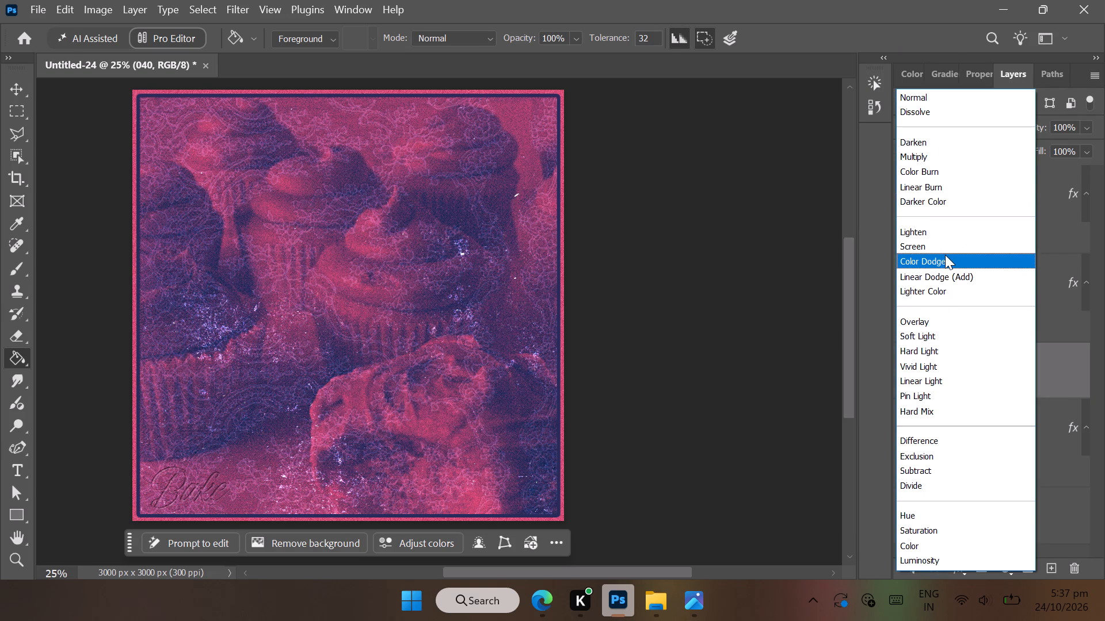
click(664, 389)
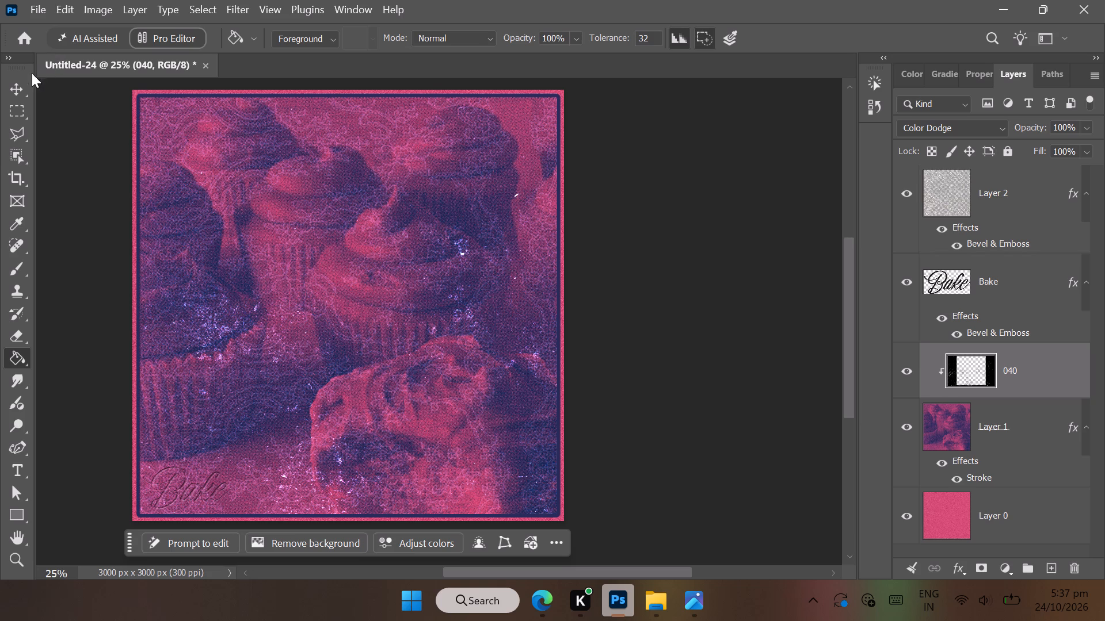
Enlarge the 040 speck texture to about 115.5% over the cupcake photo and deselect the layer.
click(19, 88)
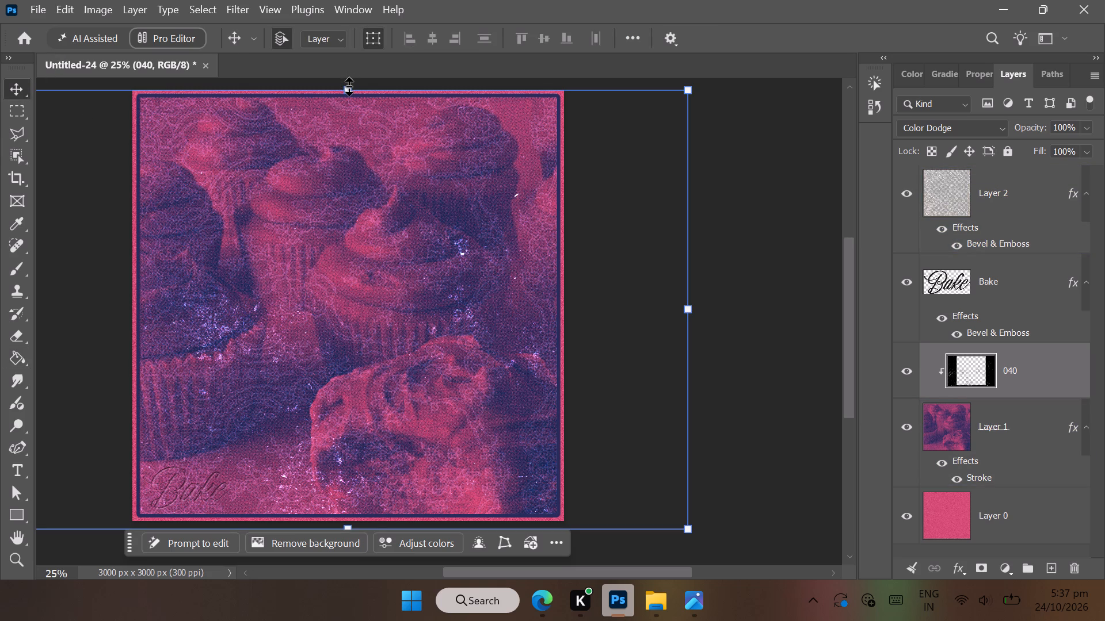
drag(349, 86, 351, 55)
click(486, 539)
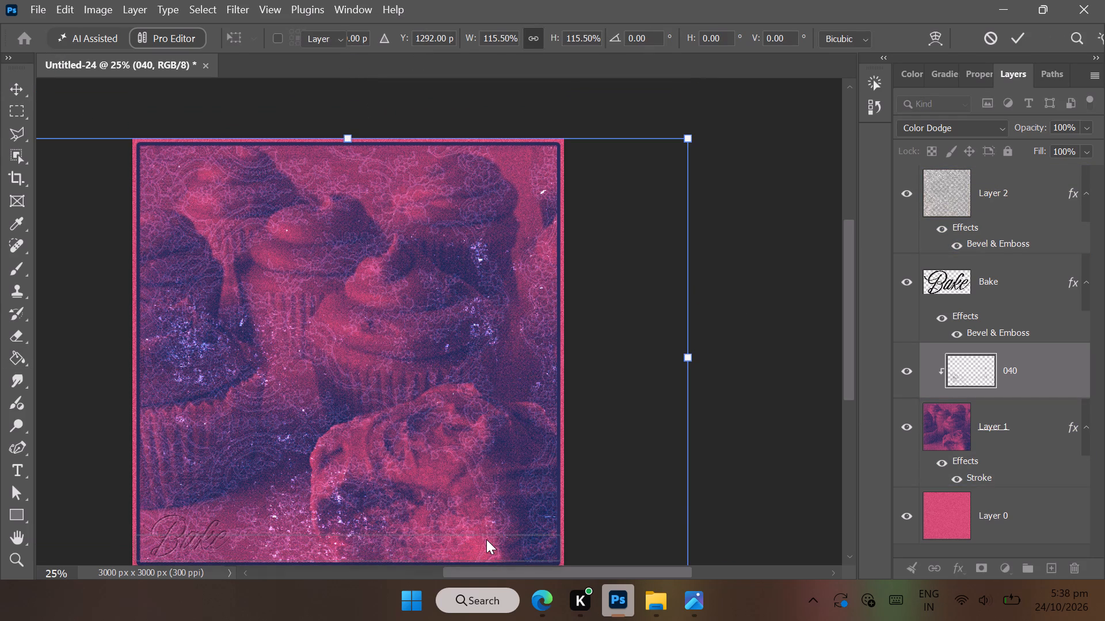
click(789, 486)
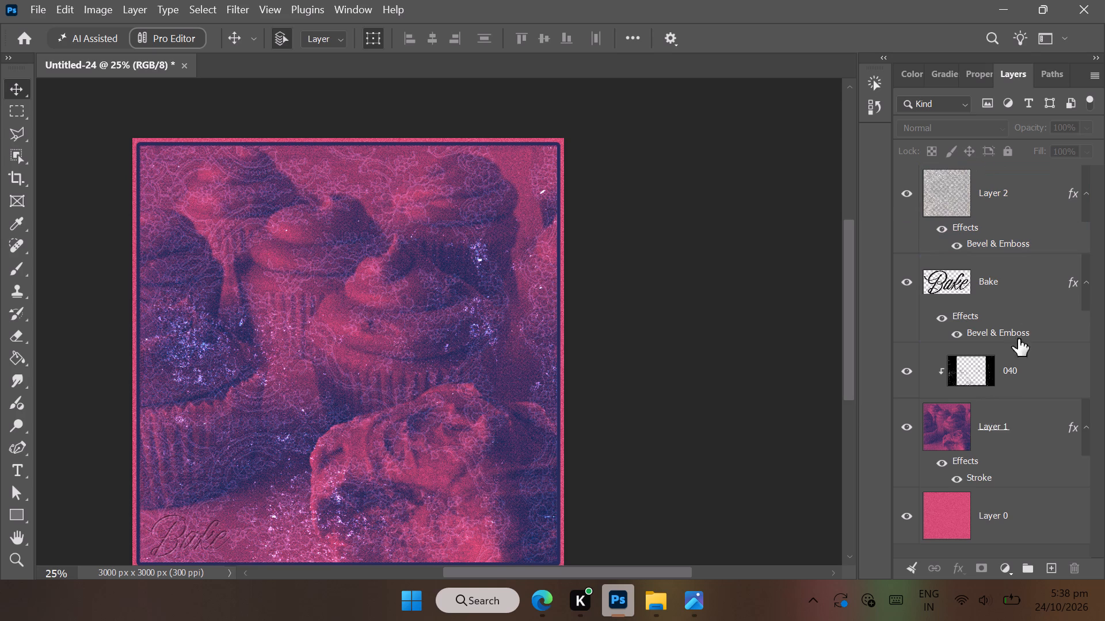
Lower the 040 texture layer's fill so the specks look subtler over the photo, and deselect the layer.
click(990, 378)
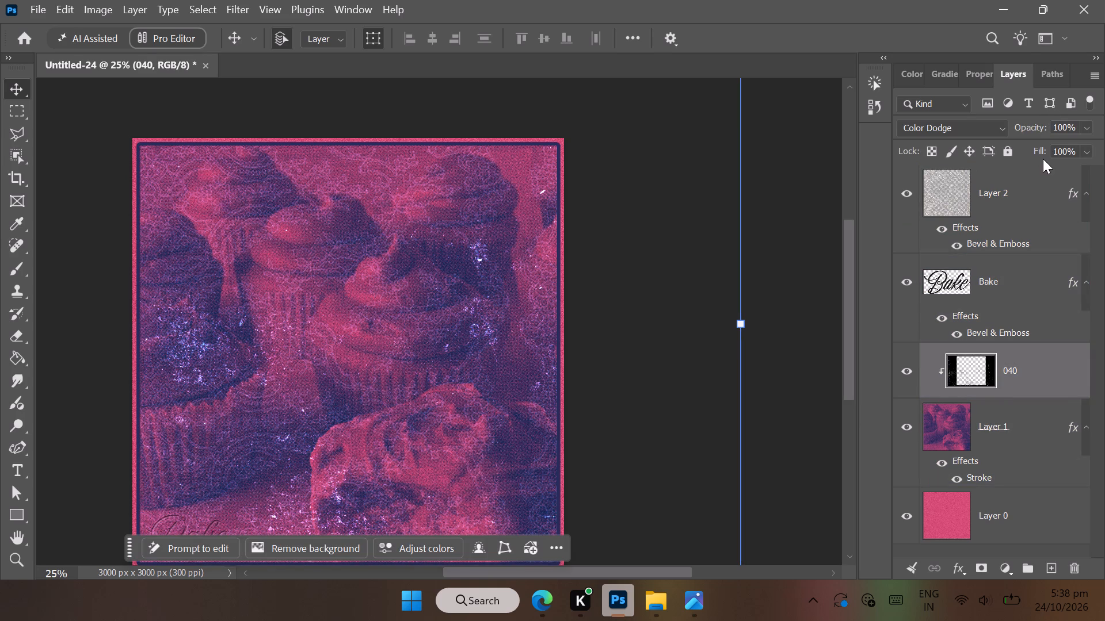
drag(1038, 150, 1003, 156)
click(819, 359)
scroll(819, 359, down, 1)
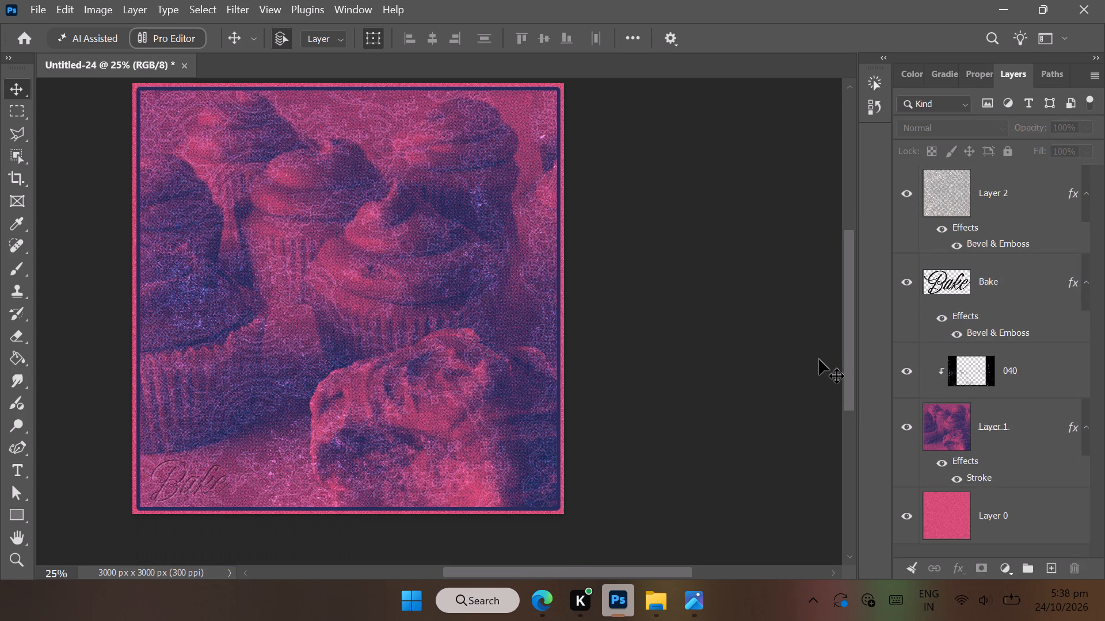
scroll(819, 359, down, 1)
Switch to File Explorer, open 020.jpg from the VHS Textures folder, and place it in the Photoshop design.
click(654, 599)
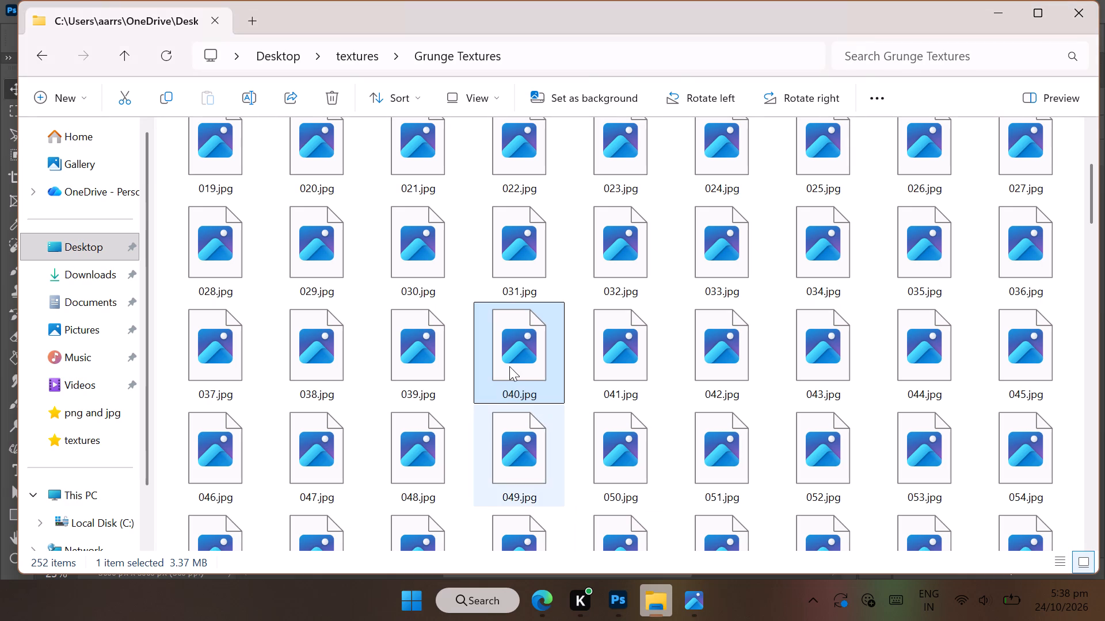
click(348, 53)
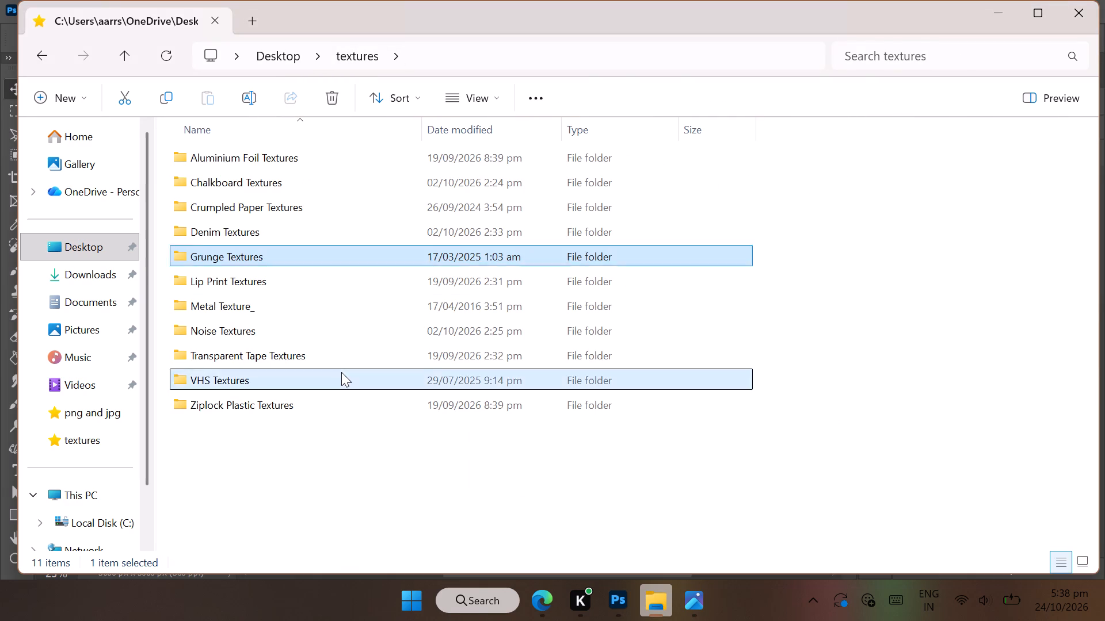
double_click(341, 372)
double_click(331, 374)
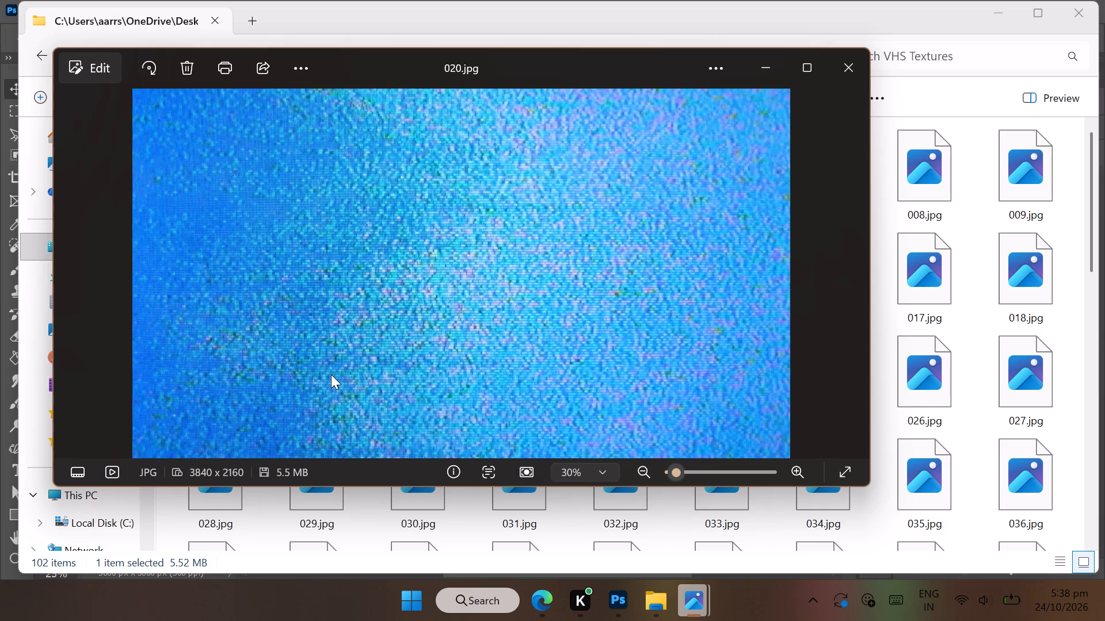
drag(409, 320, 625, 607)
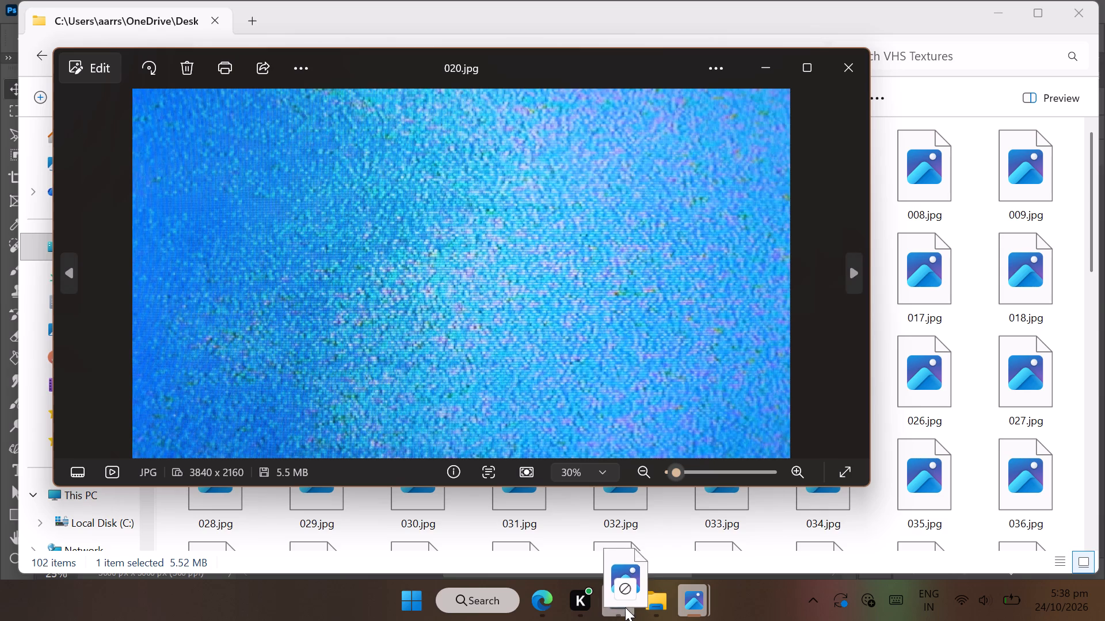
drag(625, 607, 524, 479)
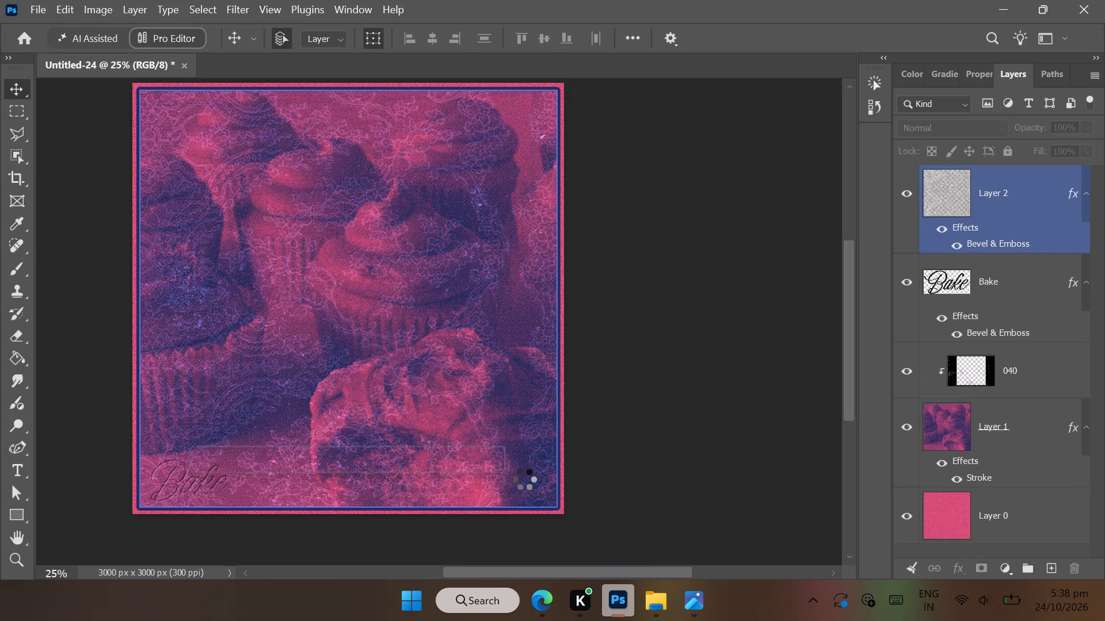
Move the 020 texture layer between 040 and Layer 1 so it is clipped to Layer 1.
drag(993, 208, 999, 264)
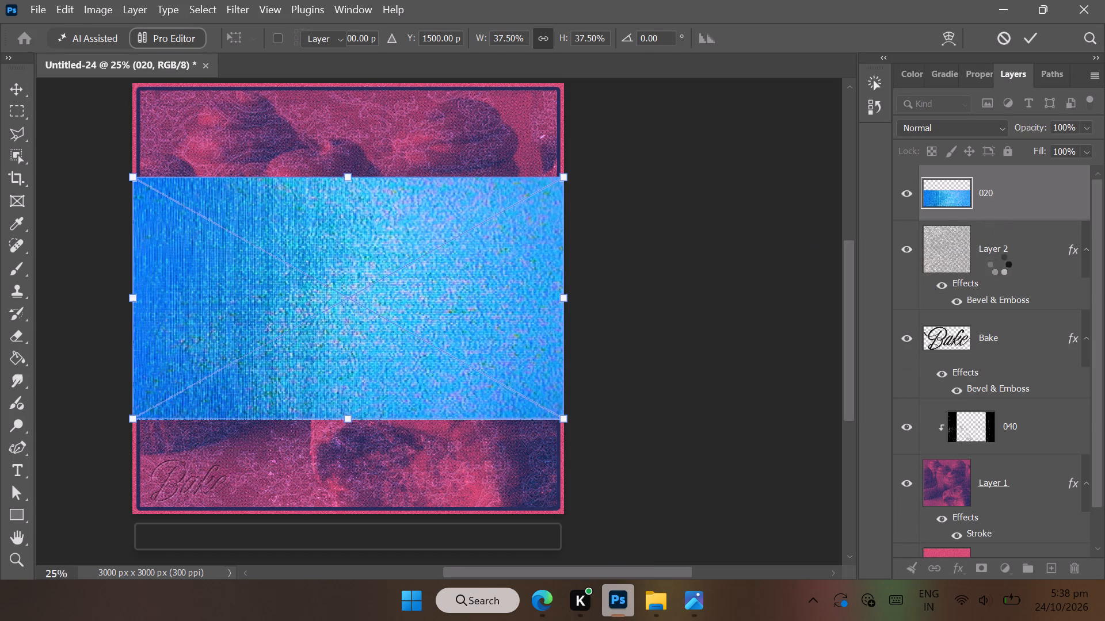
drag(999, 264, 995, 455)
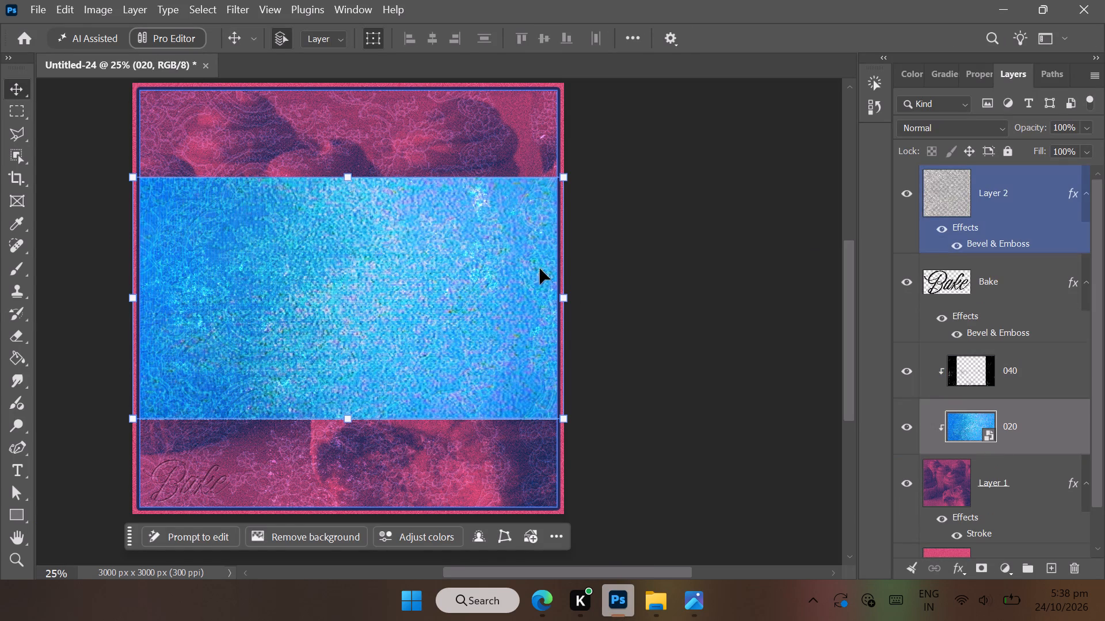
Enlarge the blue 020 texture to about 64.44% so it fills the framed photo area, and deselect it.
drag(350, 417, 350, 426)
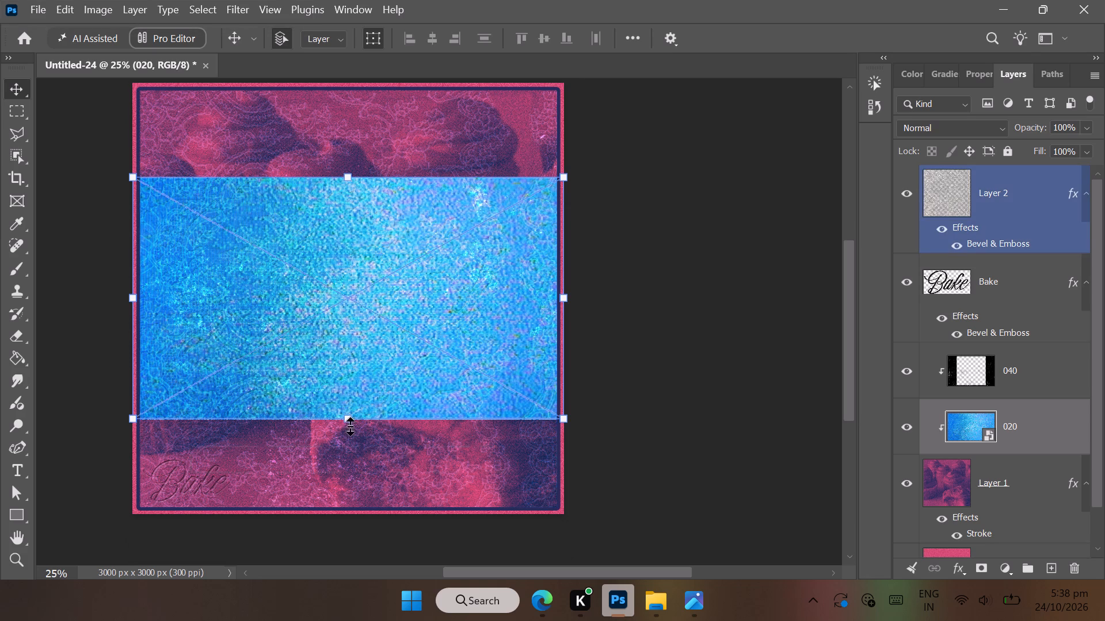
drag(350, 426, 345, 504)
drag(347, 175, 359, 89)
click(472, 545)
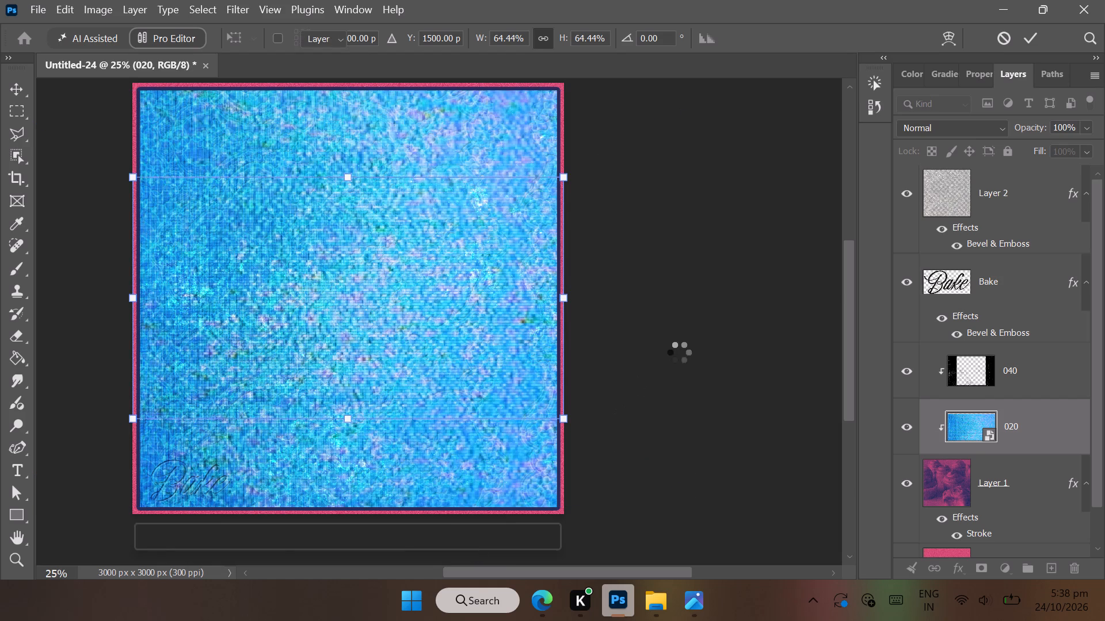
click(775, 377)
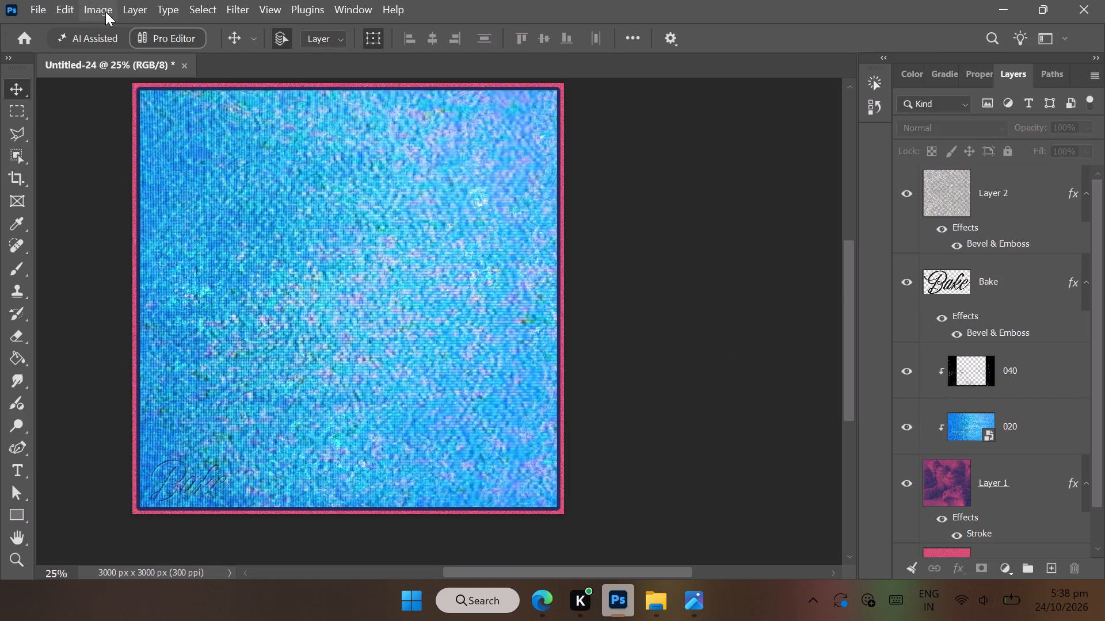
Rasterize the 020 texture layer.
click(106, 13)
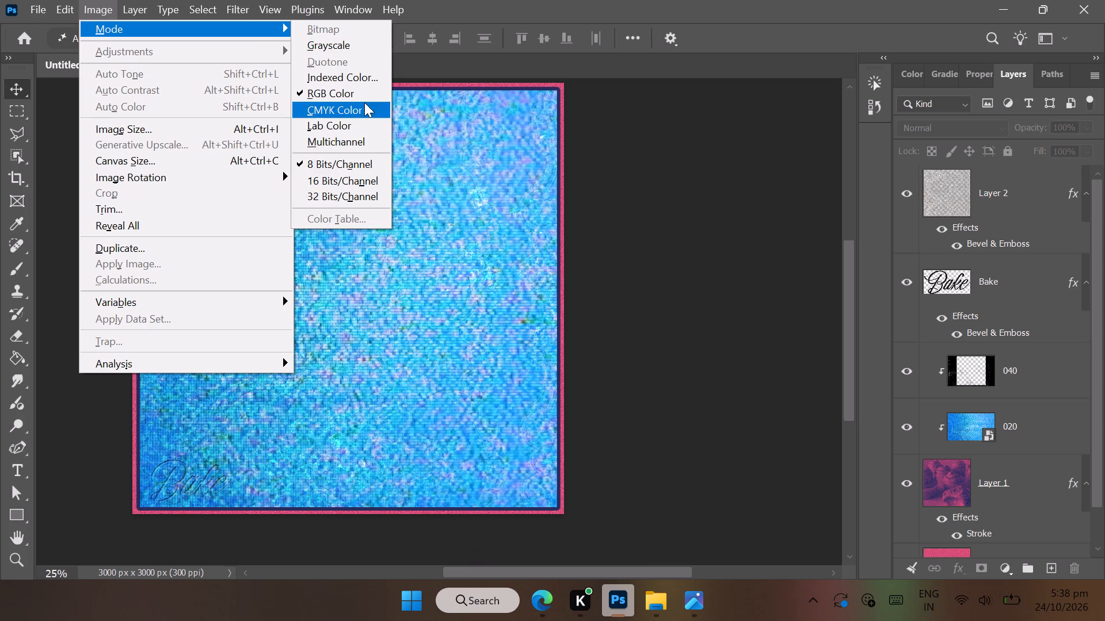
click(1000, 446)
right_click(999, 439)
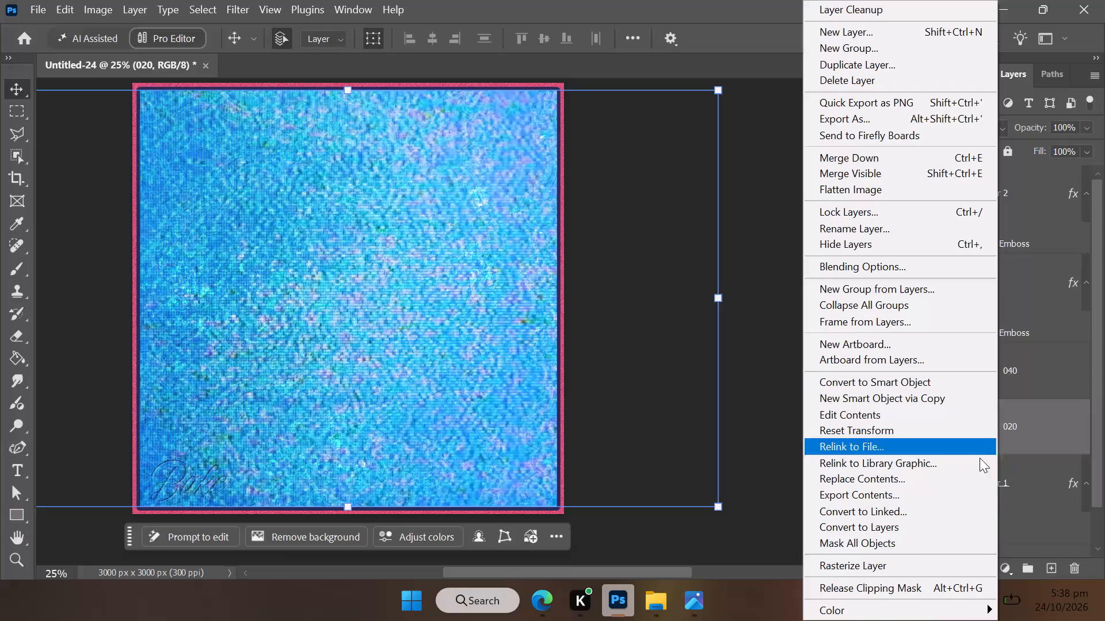
click(921, 569)
Desaturate the blue 020 texture layer to grayscale and deselect it.
click(115, 0)
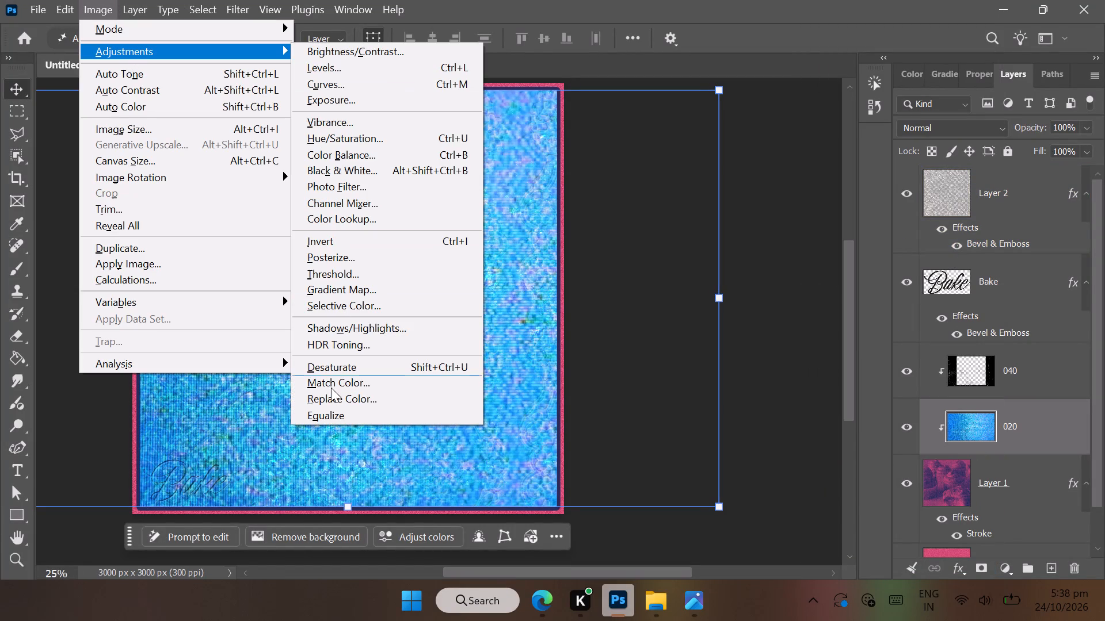
click(334, 364)
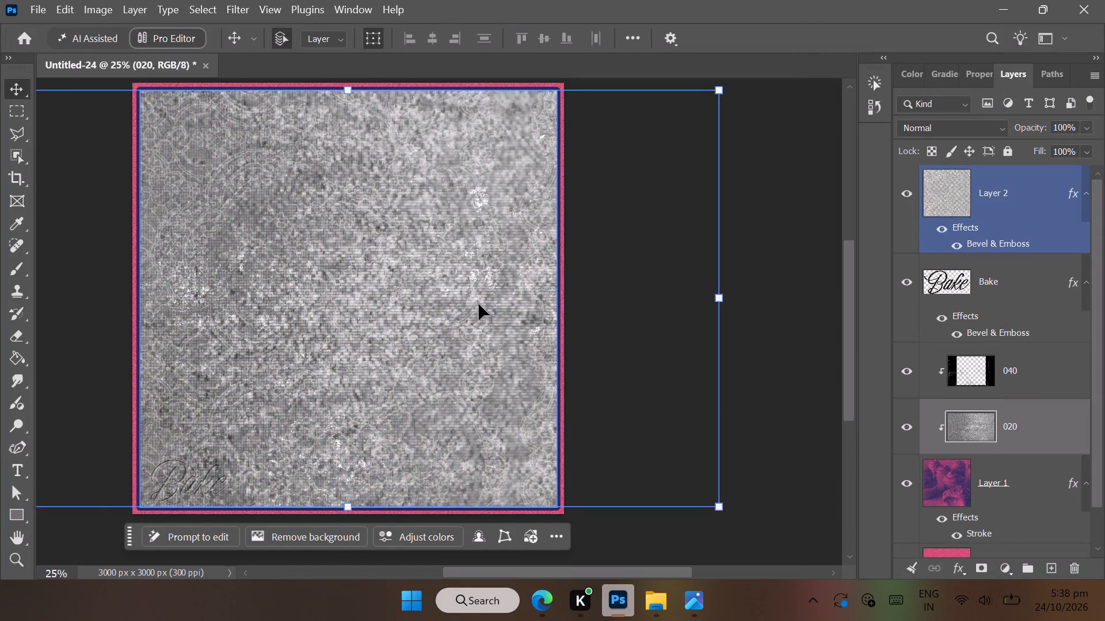
click(762, 392)
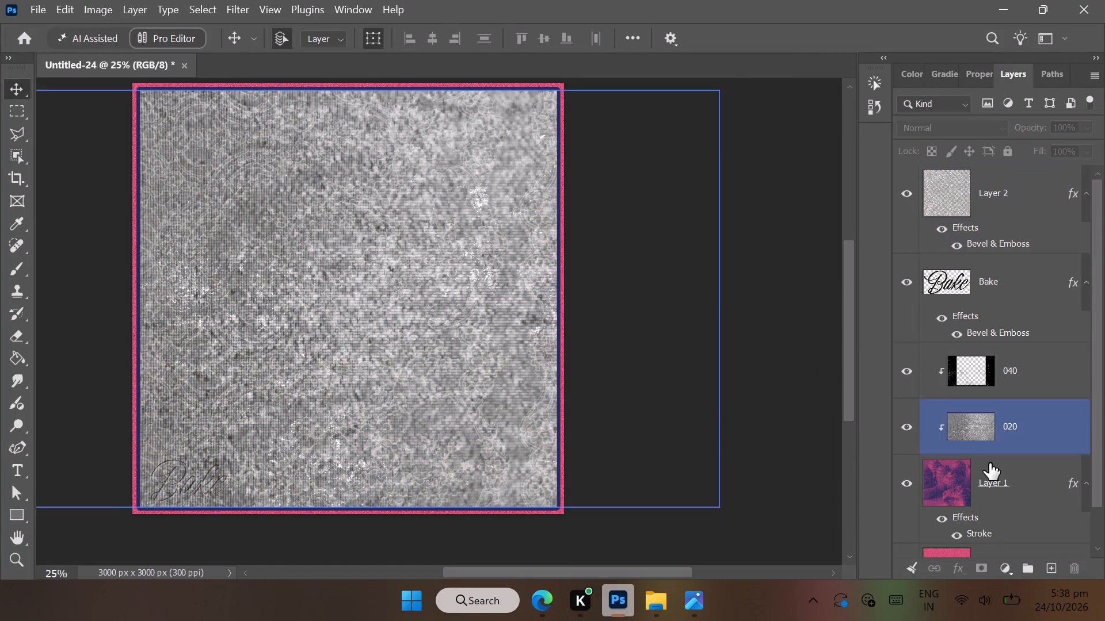
Set the 020 texture layer's blend mode to Color Dodge and lower its fill to about 38%.
click(979, 435)
click(939, 131)
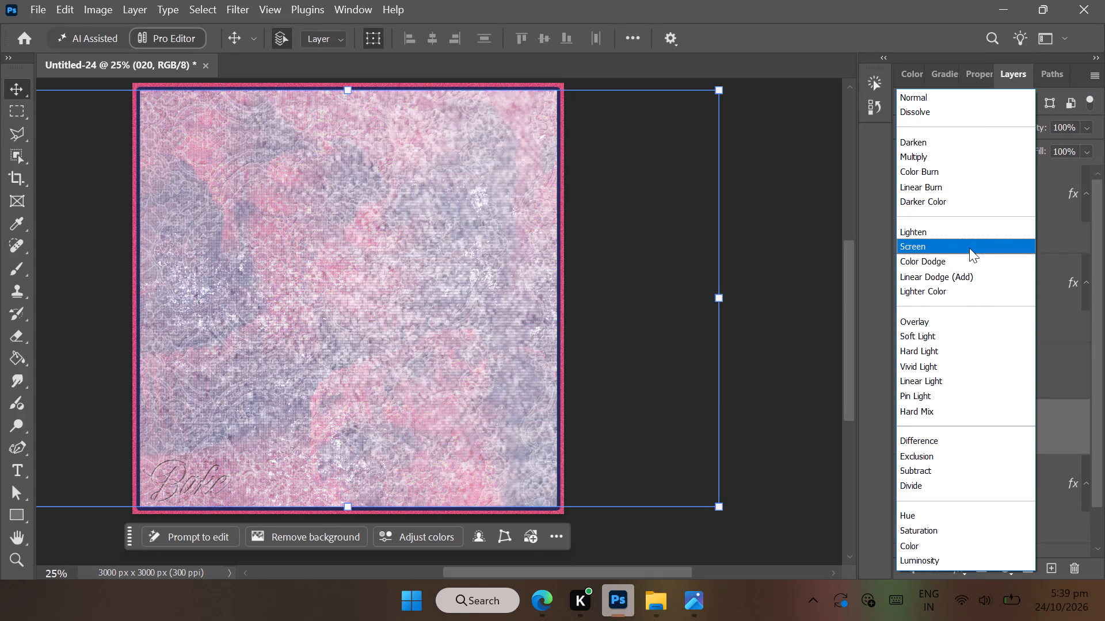
click(969, 263)
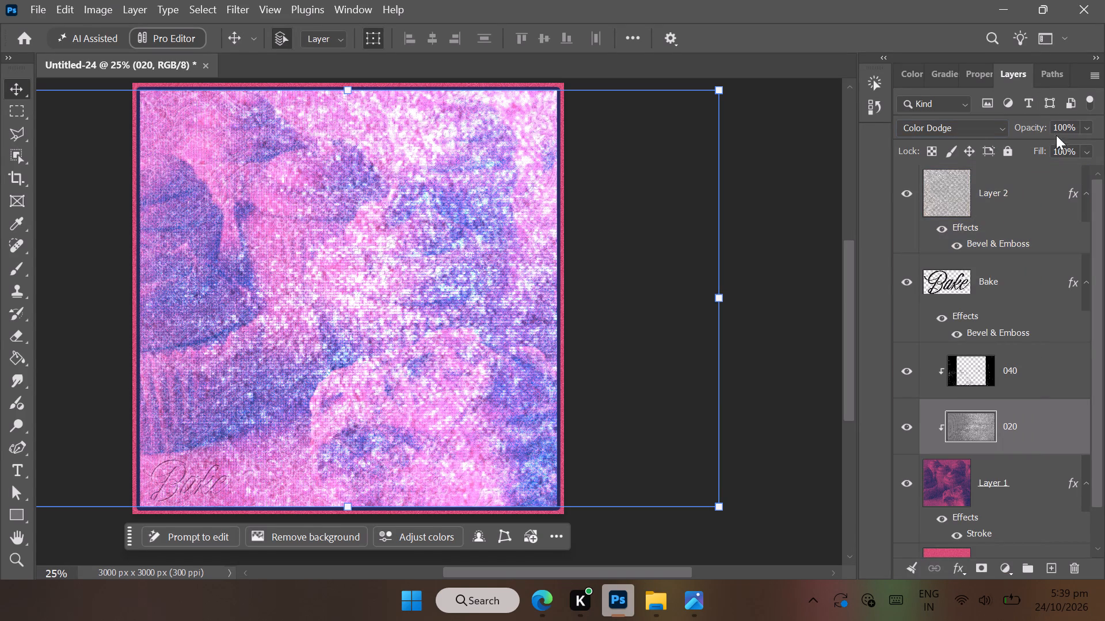
drag(1041, 151, 1006, 155)
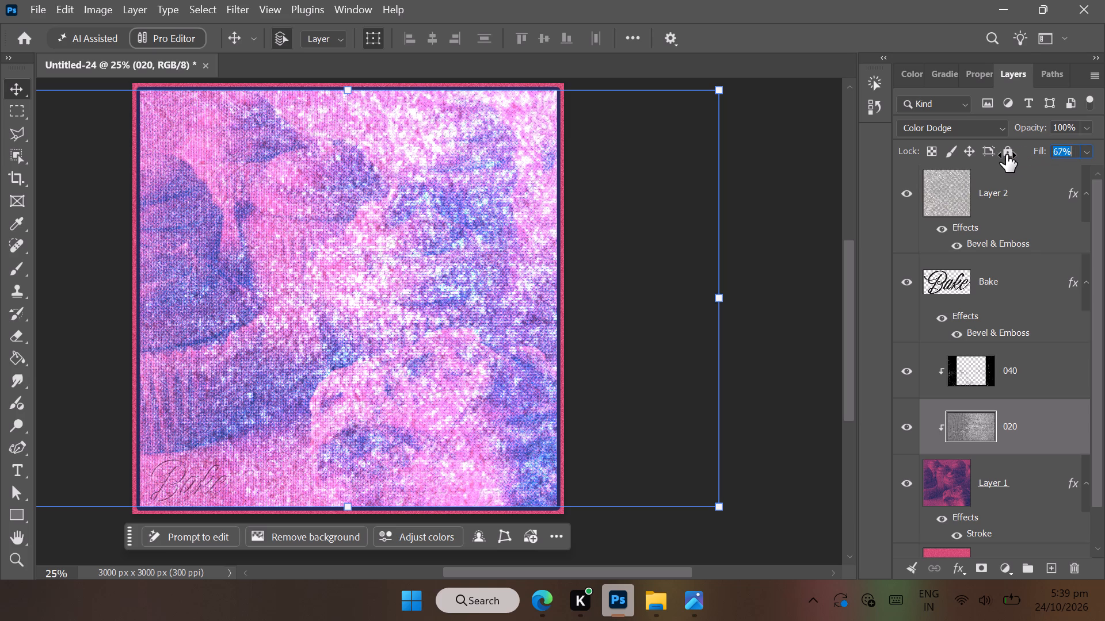
drag(1006, 155, 986, 158)
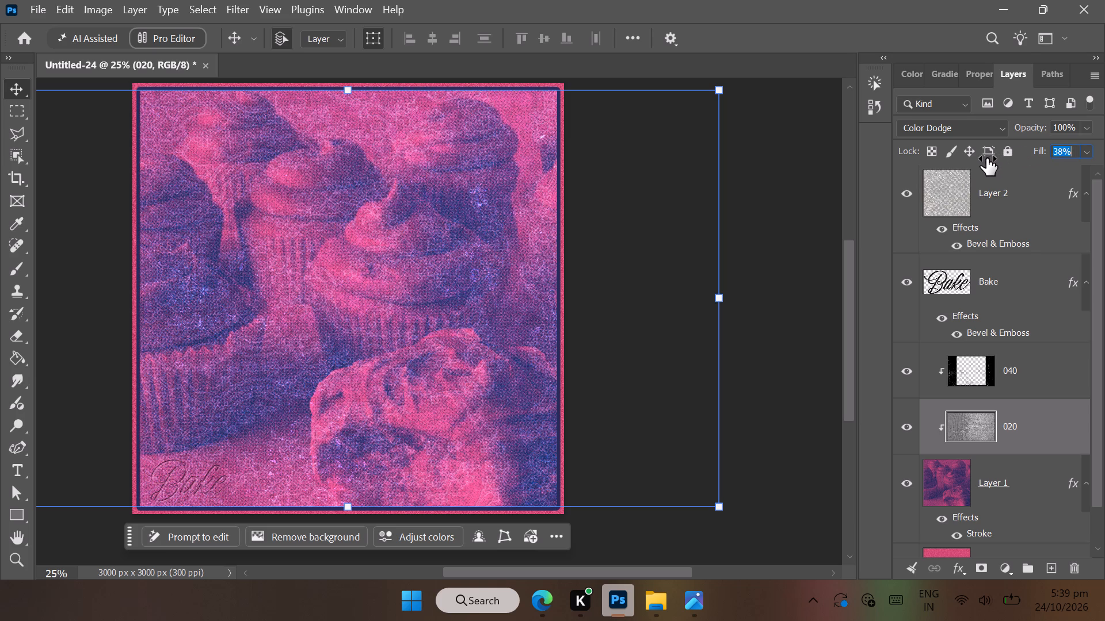
drag(986, 158, 988, 158)
click(825, 377)
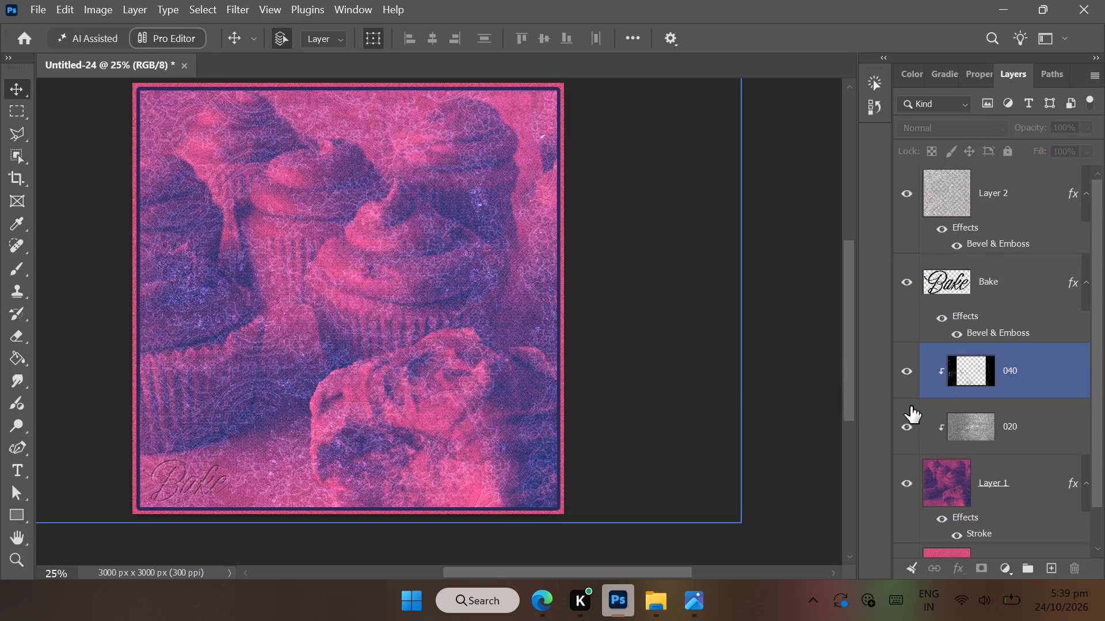
Hide the 040 grunge texture layer.
click(901, 376)
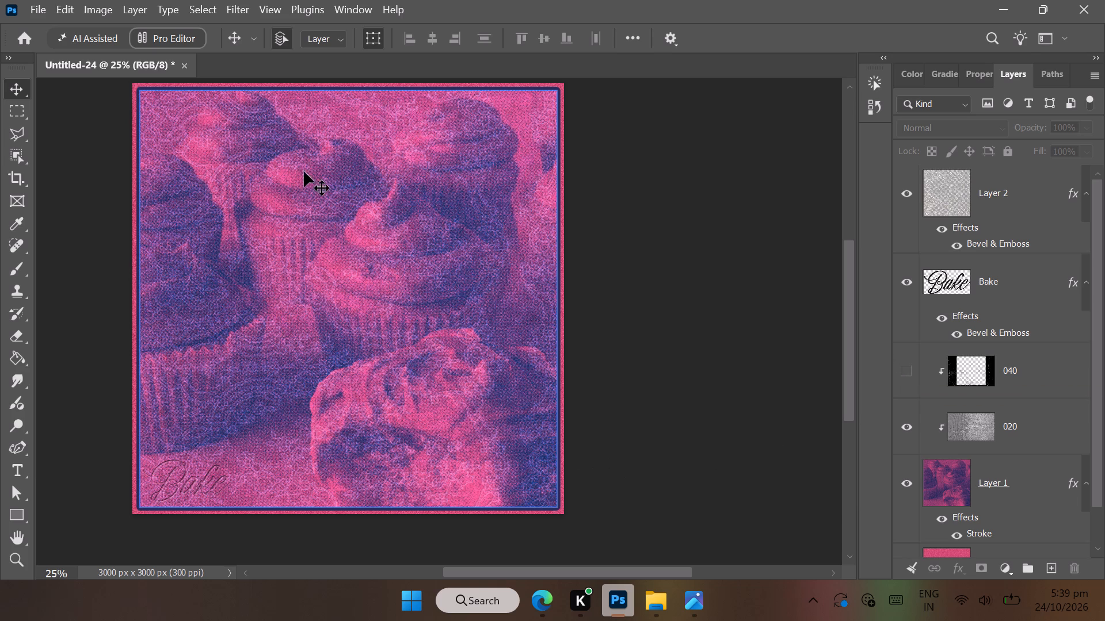
Save the design as Untitled-24.psd in the psd folder on the Desktop, keeping Maximize Compatibility on.
click(55, 2)
click(39, 5)
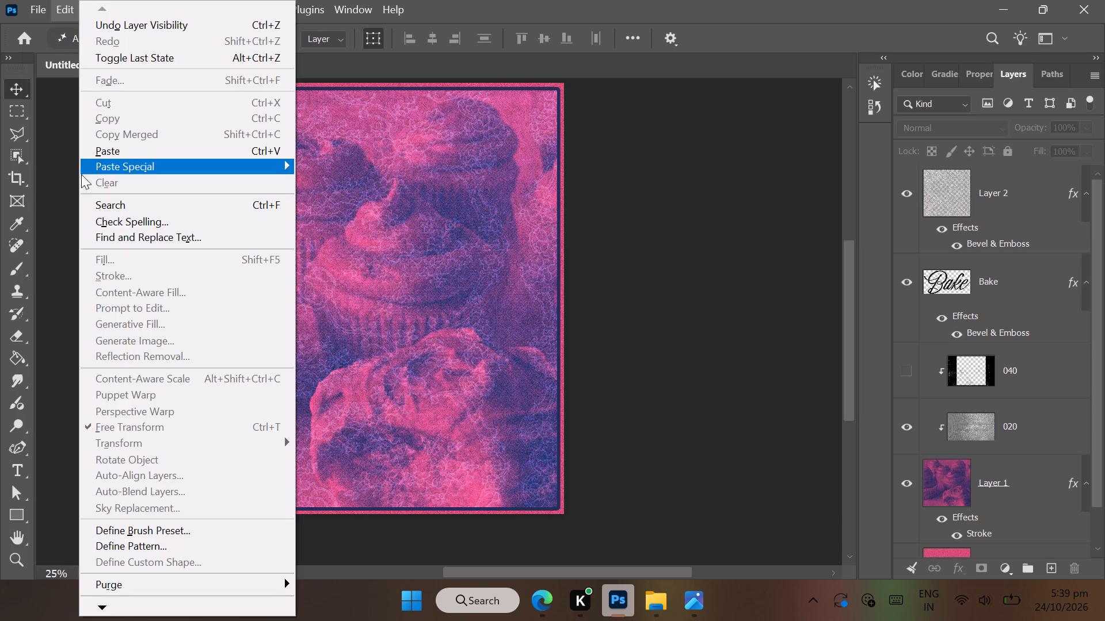
click(63, 199)
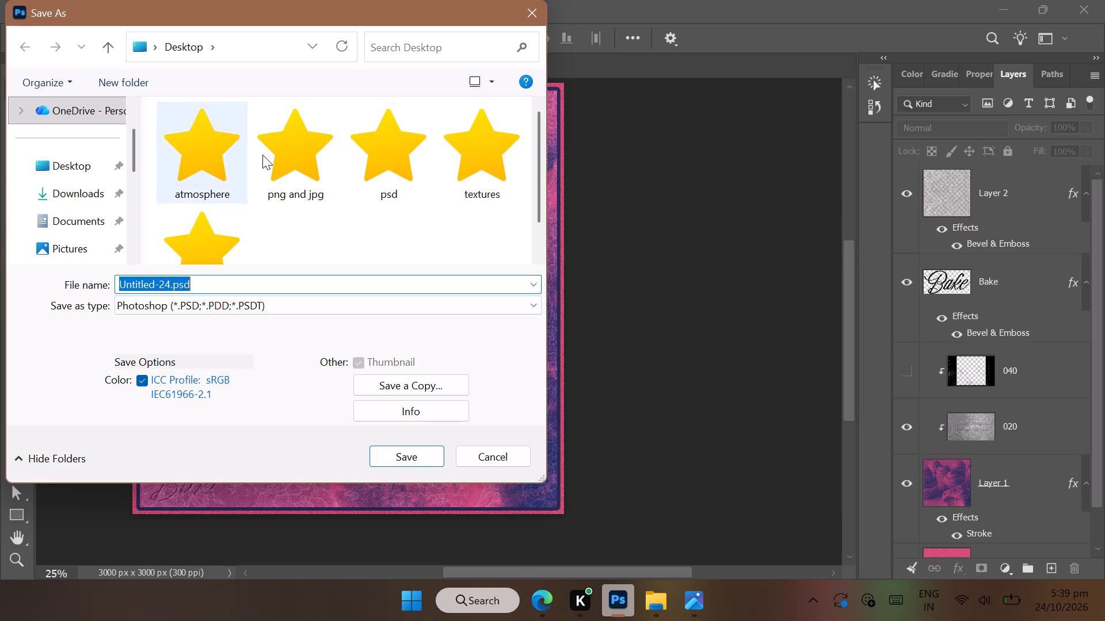
double_click(394, 173)
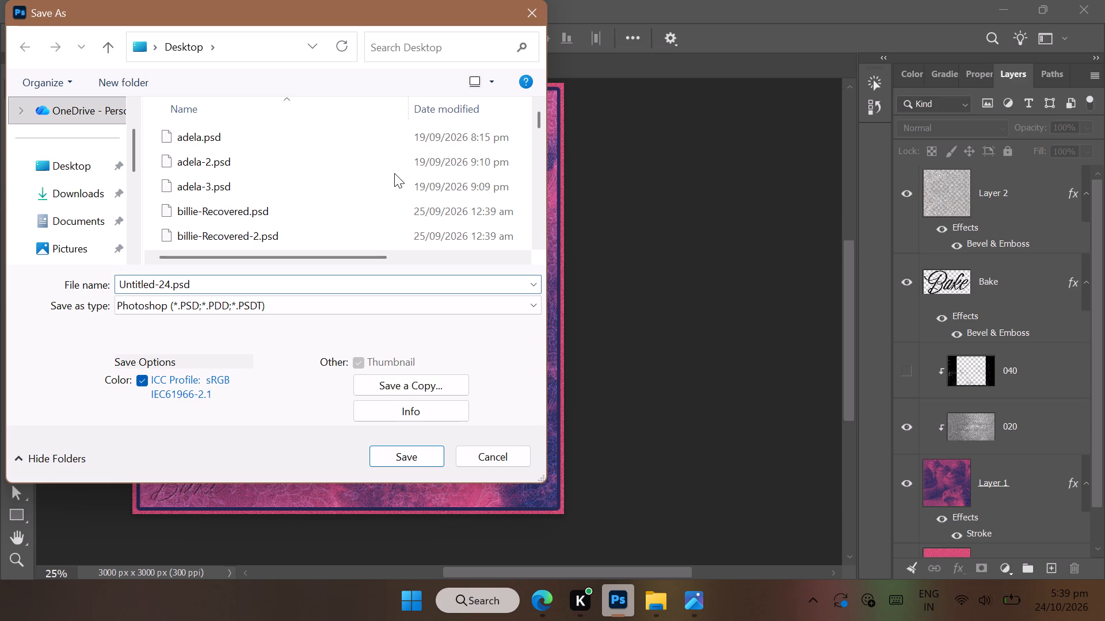
click(427, 462)
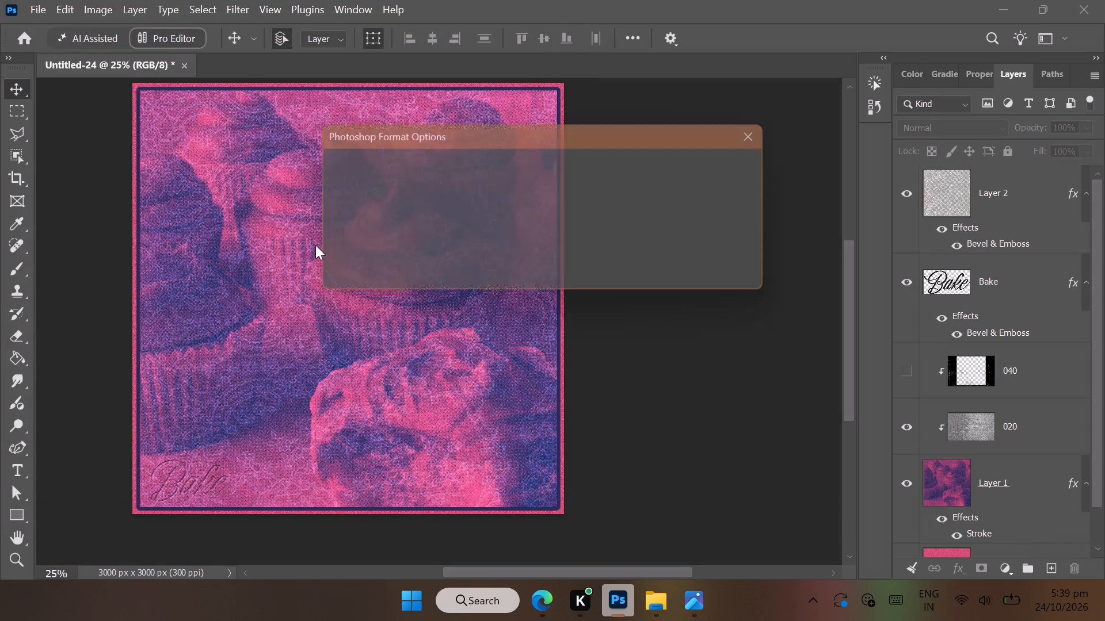
click(739, 168)
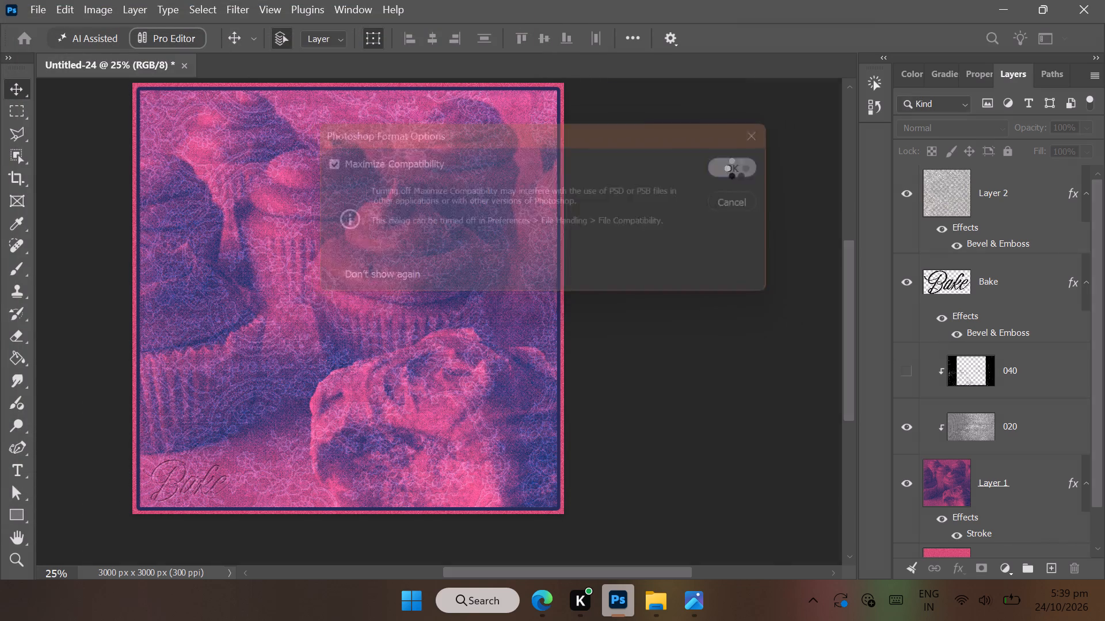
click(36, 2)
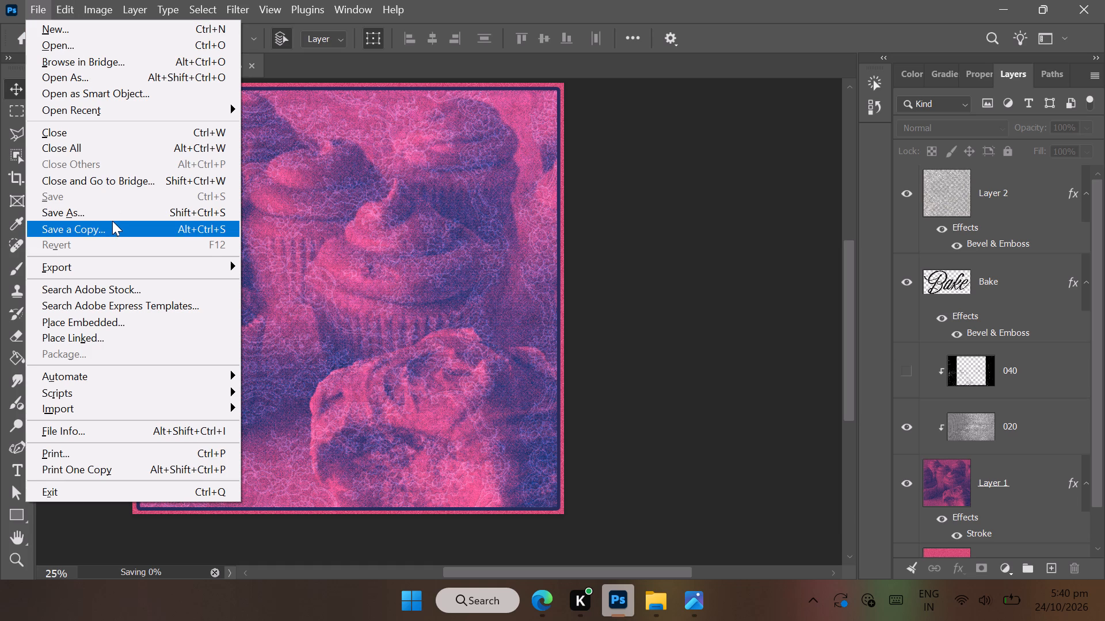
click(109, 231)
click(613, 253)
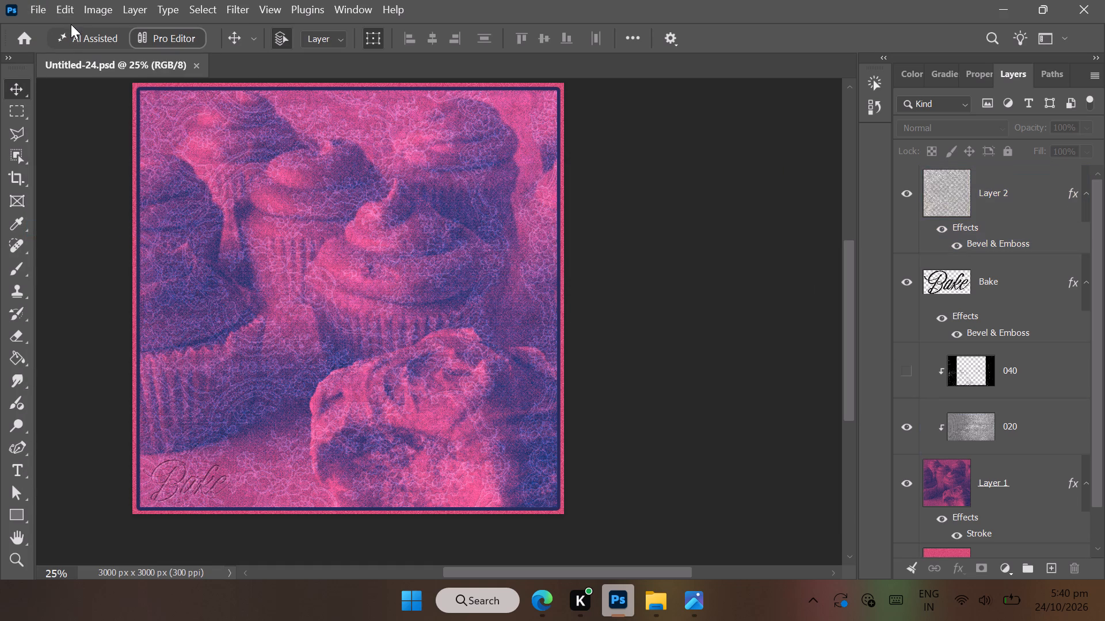
Save a PNG copy of the design to the Desktop as Untitled-24 copy.png, accepting the PNG format options.
click(41, 9)
click(79, 228)
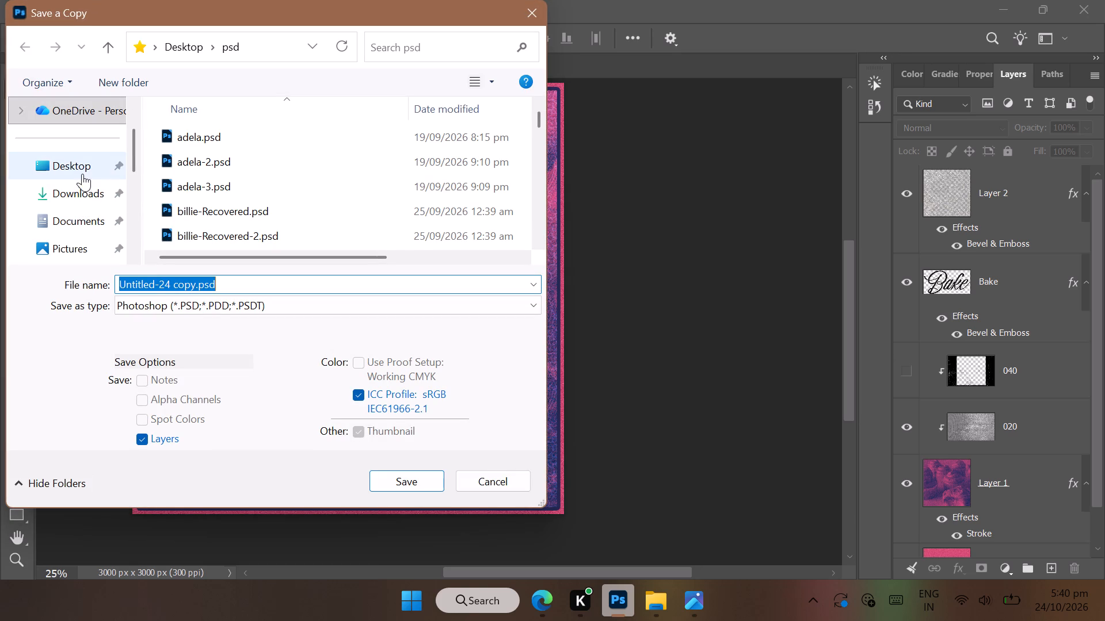
click(81, 172)
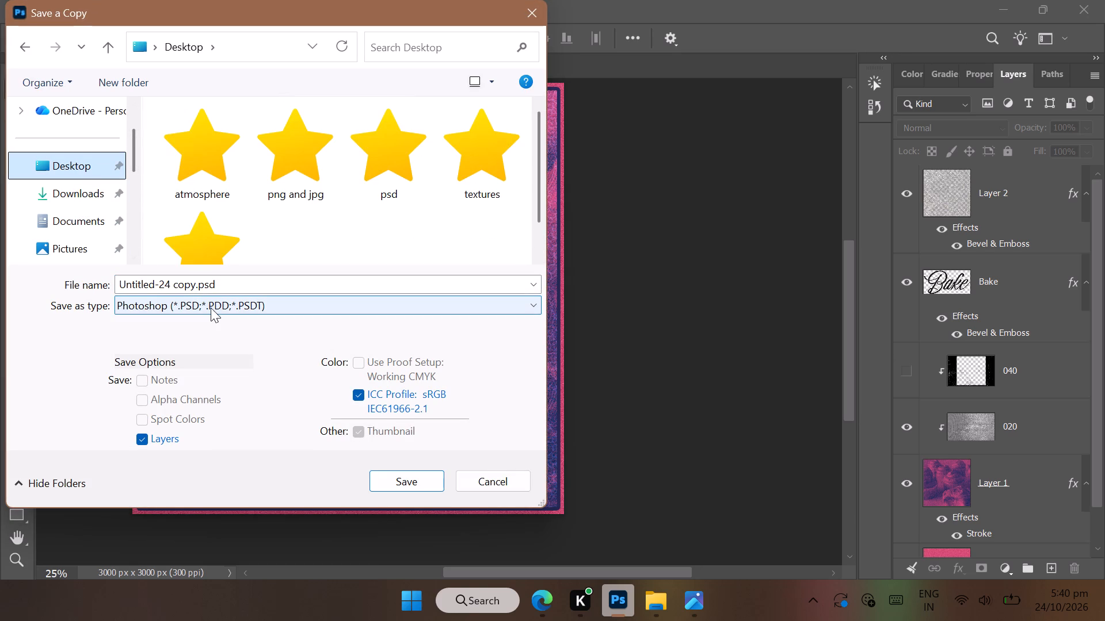
click(206, 312)
click(183, 258)
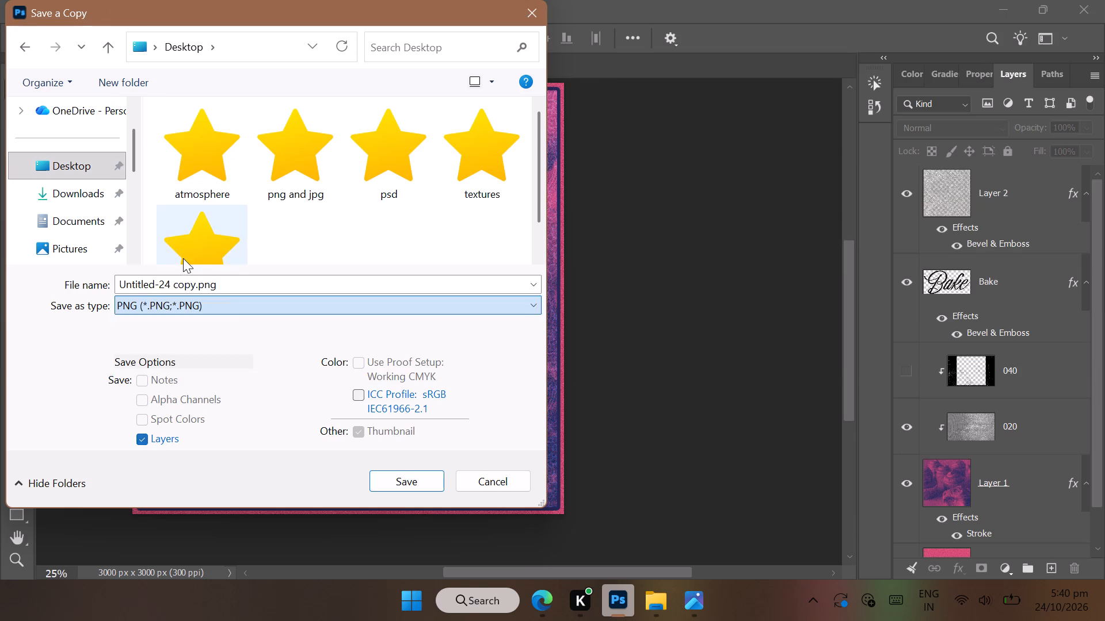
click(385, 484)
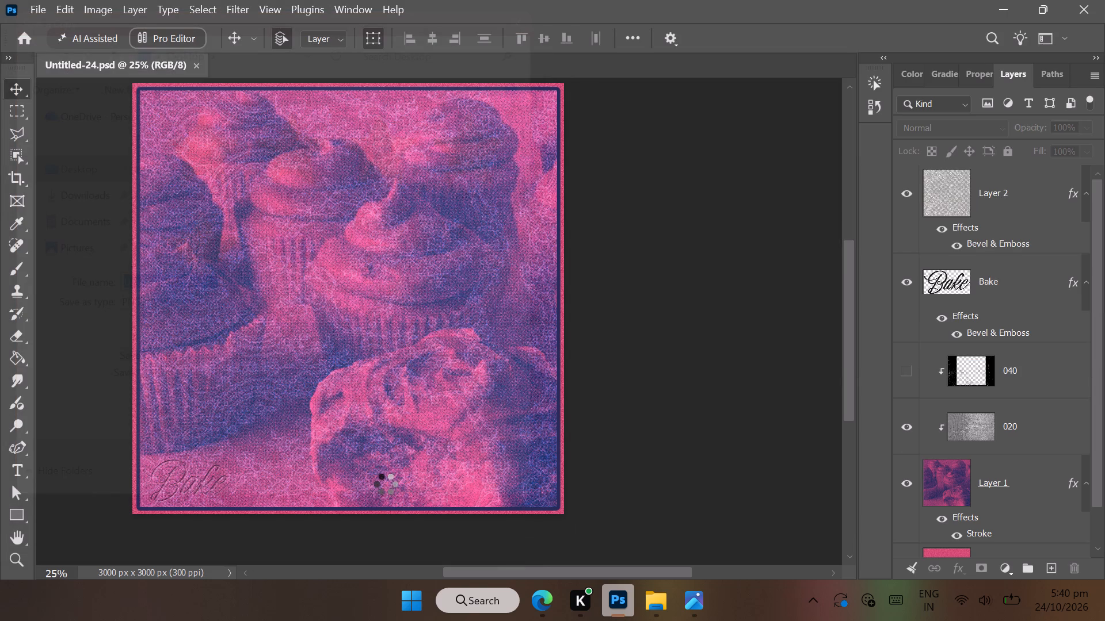
click(681, 175)
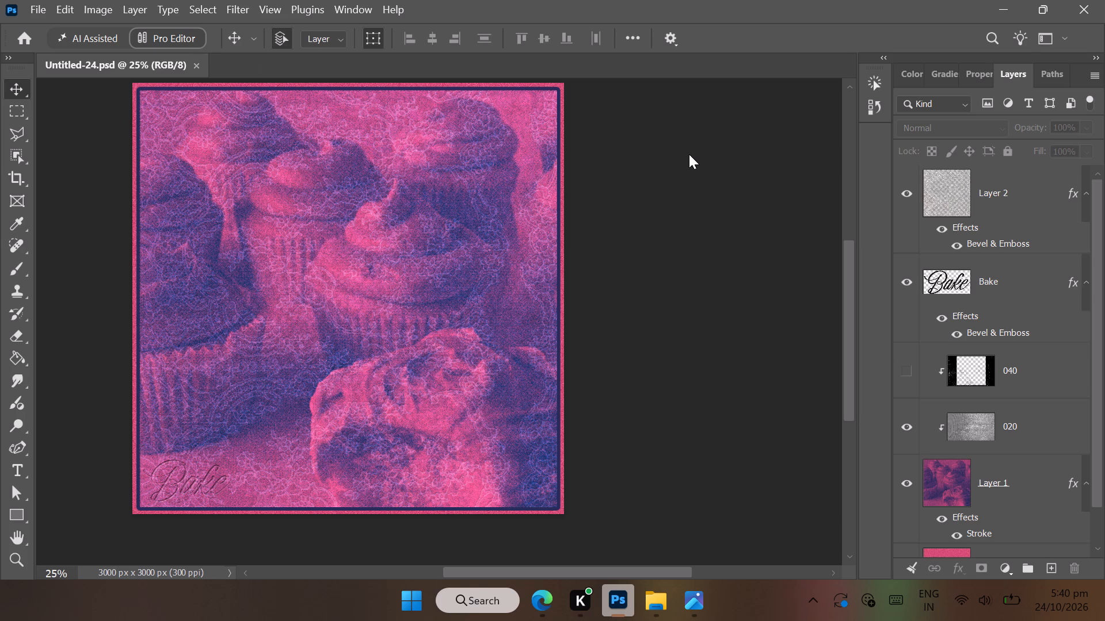
Close Photoshop, the 020.jpg photo viewer and the VHS Textures folder window.
click(1074, 17)
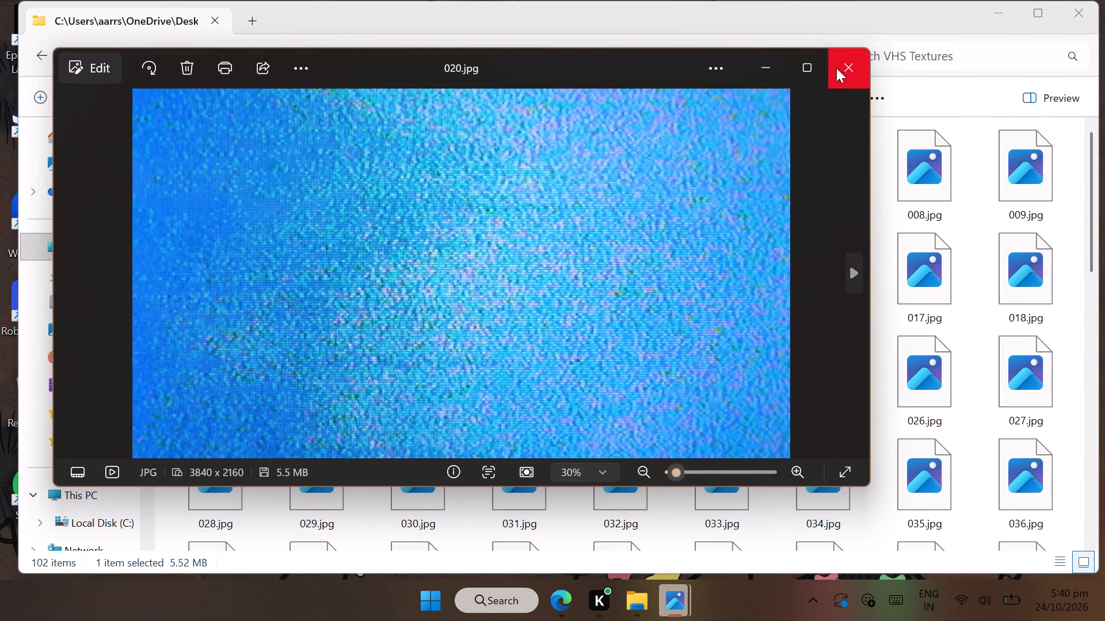
click(842, 71)
click(1080, 13)
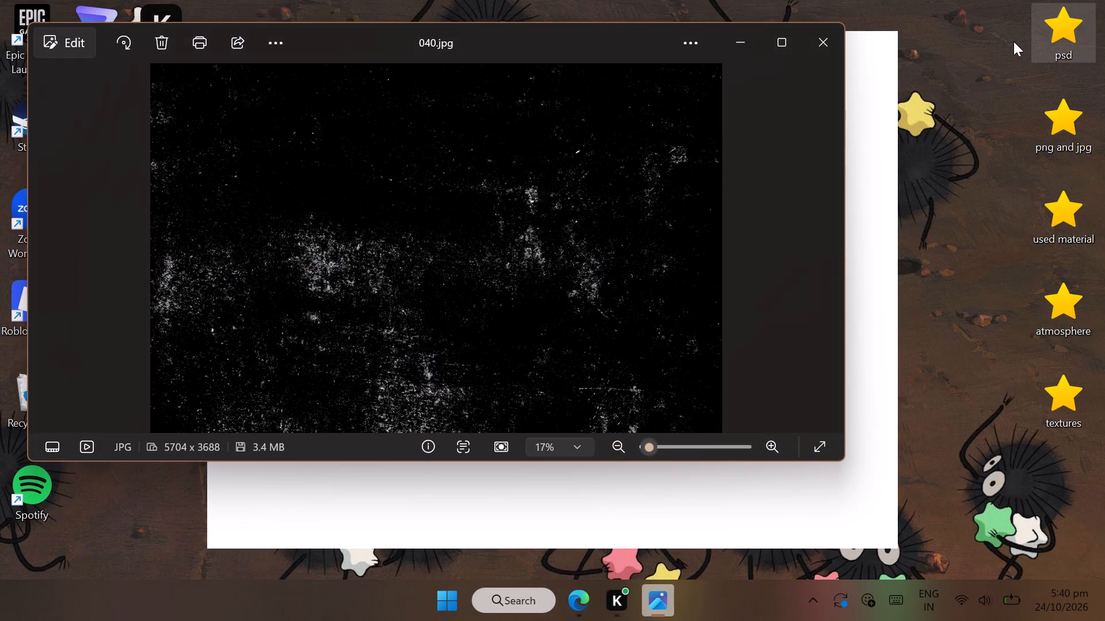